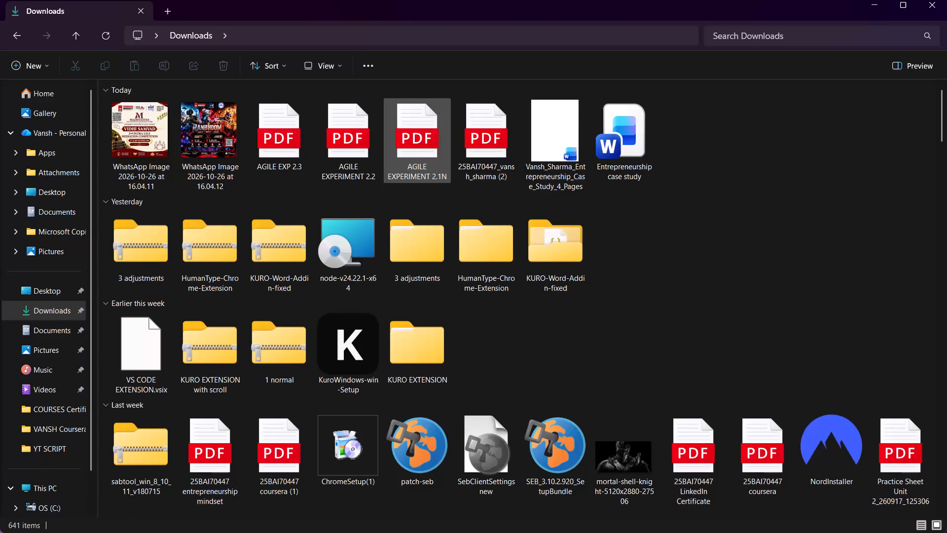
Open the AGILE EXPERIMENT 2.1N PDF from Downloads in Word.
right_click(416, 153)
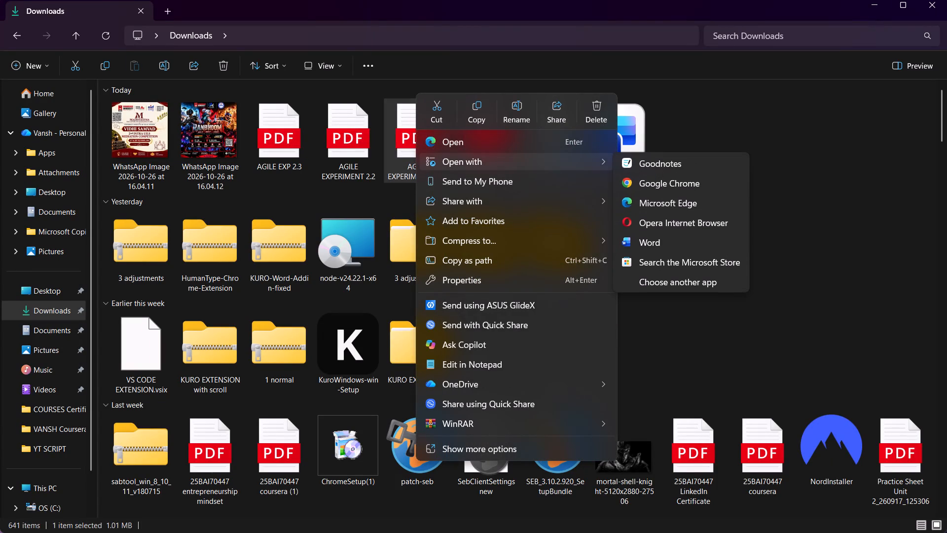
click(655, 239)
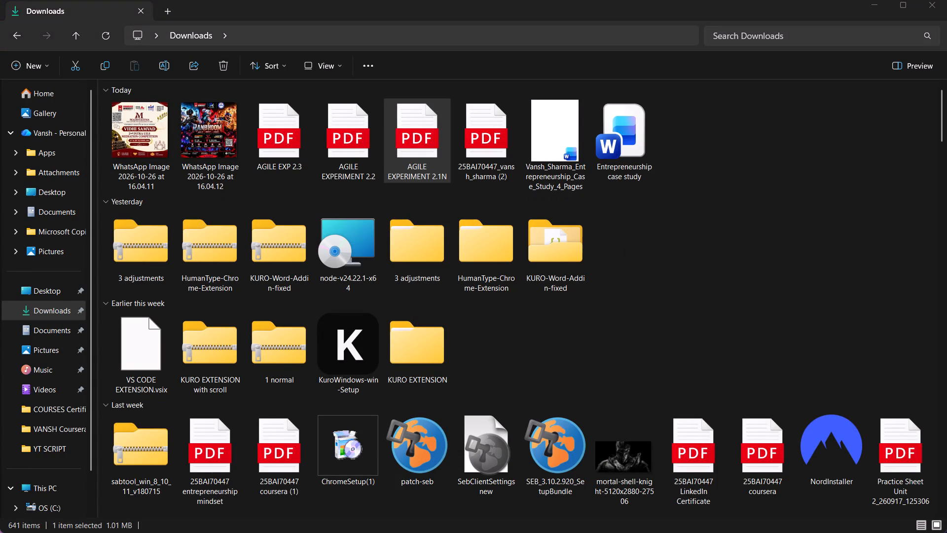
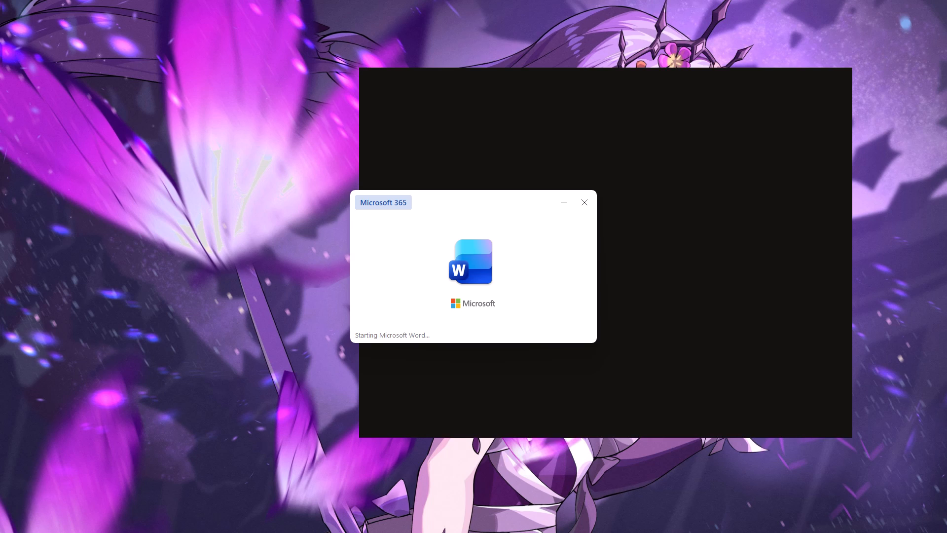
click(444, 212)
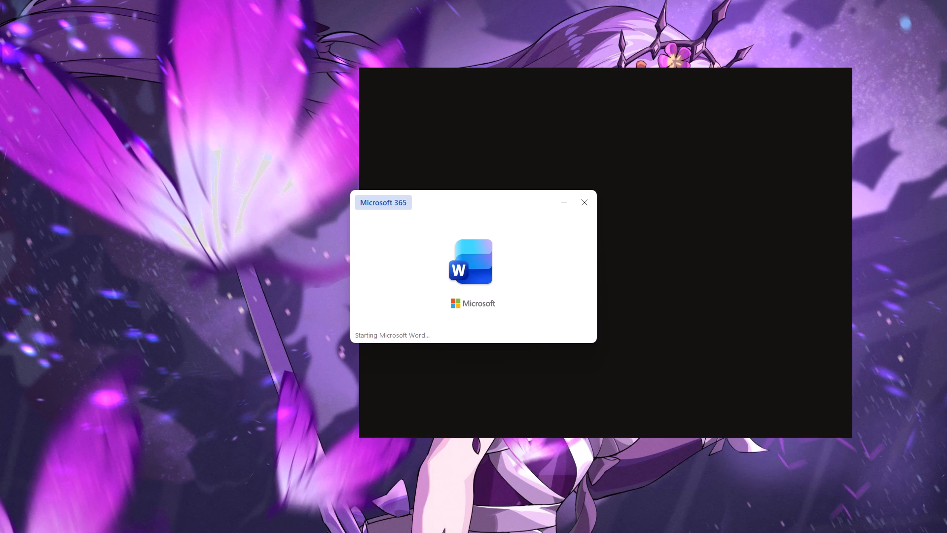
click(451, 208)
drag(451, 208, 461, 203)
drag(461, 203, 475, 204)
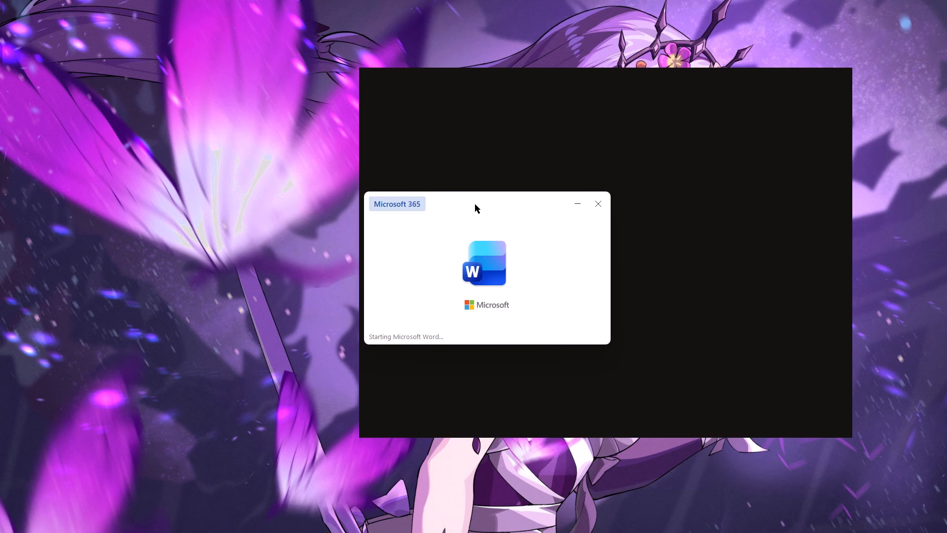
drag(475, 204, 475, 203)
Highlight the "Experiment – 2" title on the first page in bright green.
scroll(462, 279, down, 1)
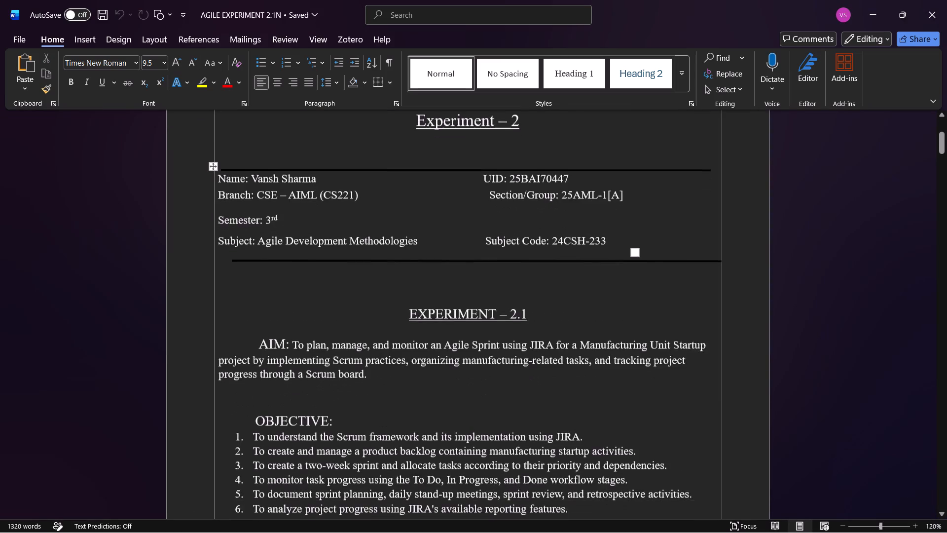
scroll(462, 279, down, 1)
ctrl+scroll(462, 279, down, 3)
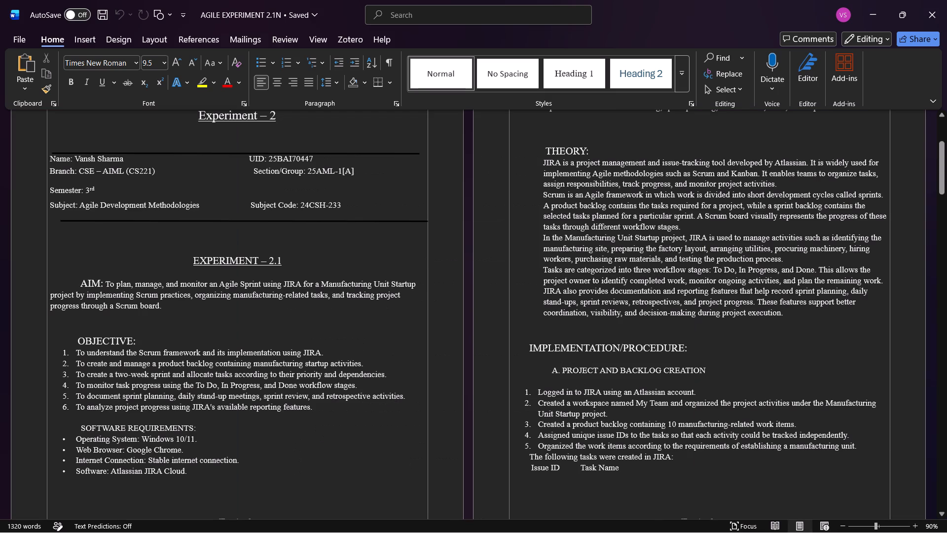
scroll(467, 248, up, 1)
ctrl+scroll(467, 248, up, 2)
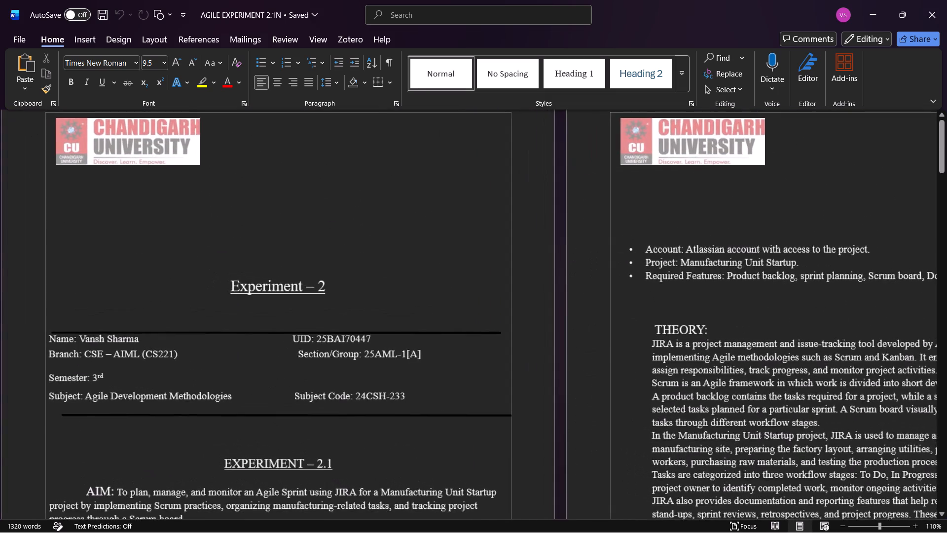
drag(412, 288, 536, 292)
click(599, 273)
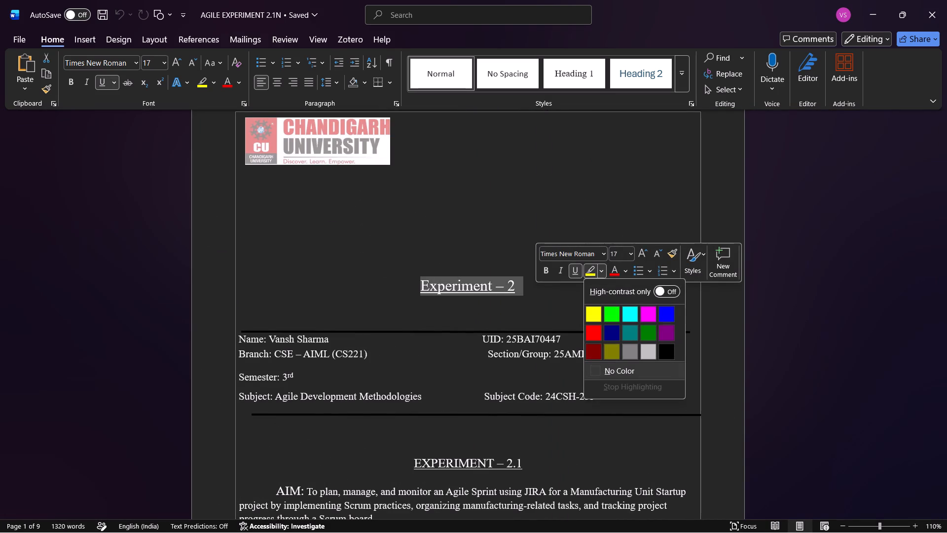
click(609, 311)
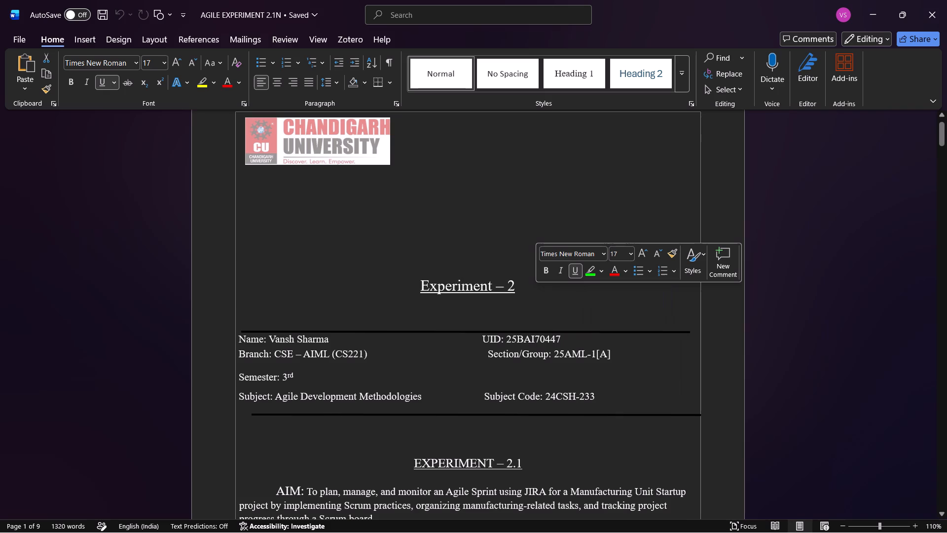
Highlight the "Experiment – 2" title on the first page in red.
click(602, 271)
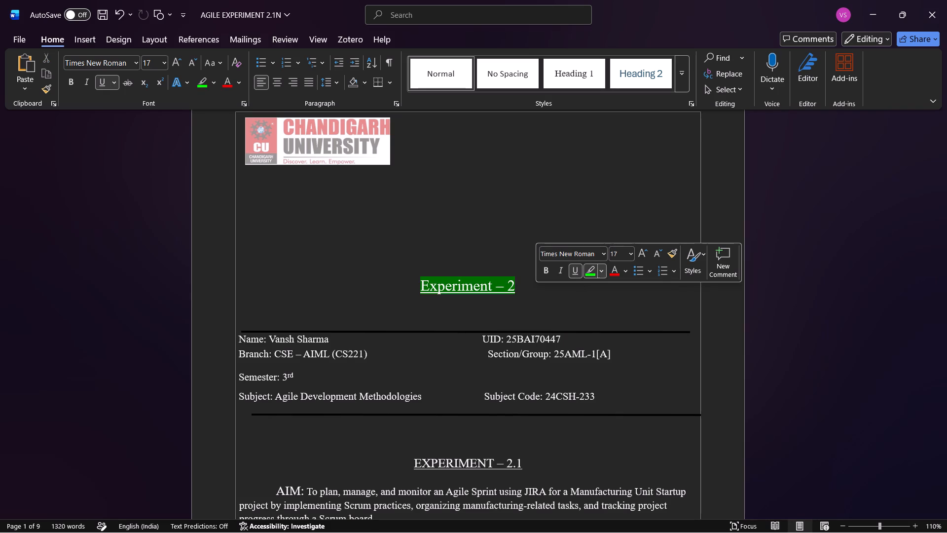
click(591, 334)
drag(522, 290, 519, 290)
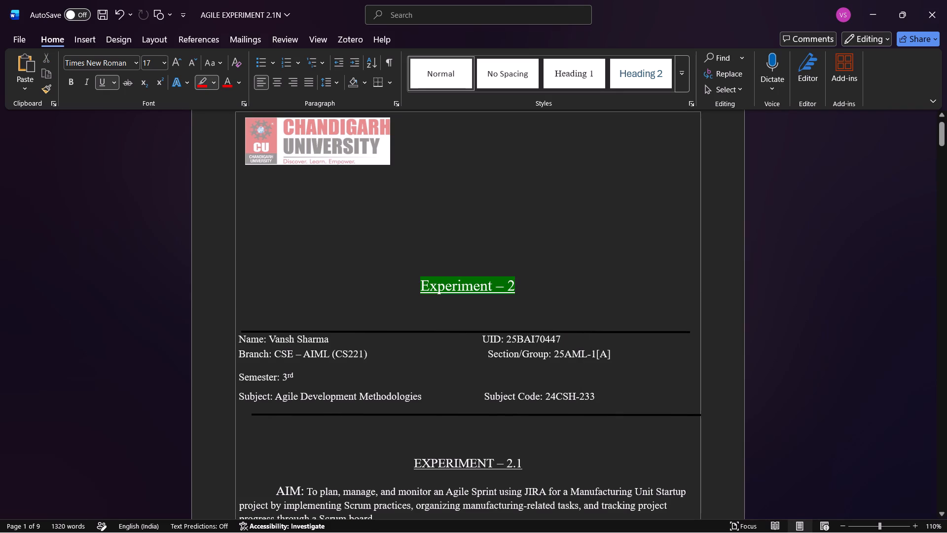
drag(519, 290, 429, 288)
click(568, 277)
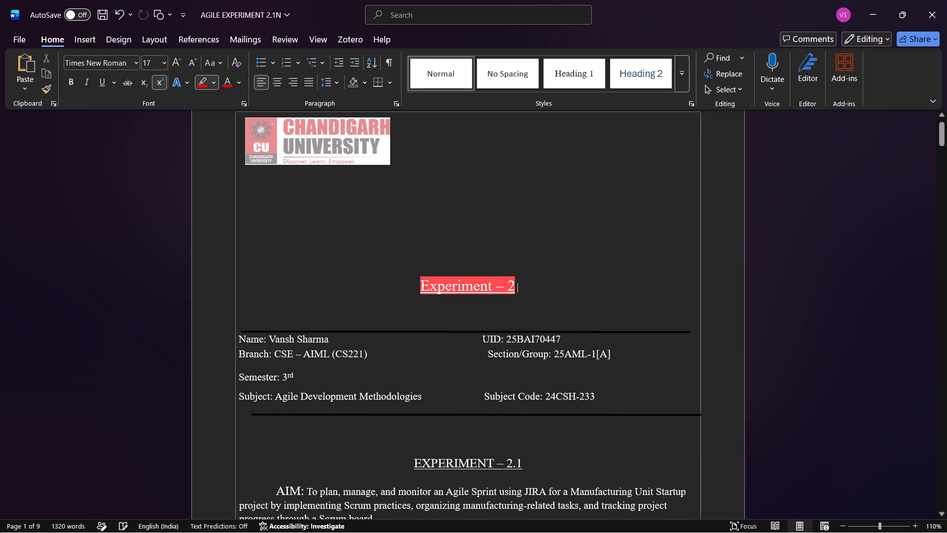
click(398, 283)
Set the font colour of the "Name:", "Branch:", "Semester:" and "Subject:" labels in the details table to red.
scroll(398, 283, down, 1)
click(308, 217)
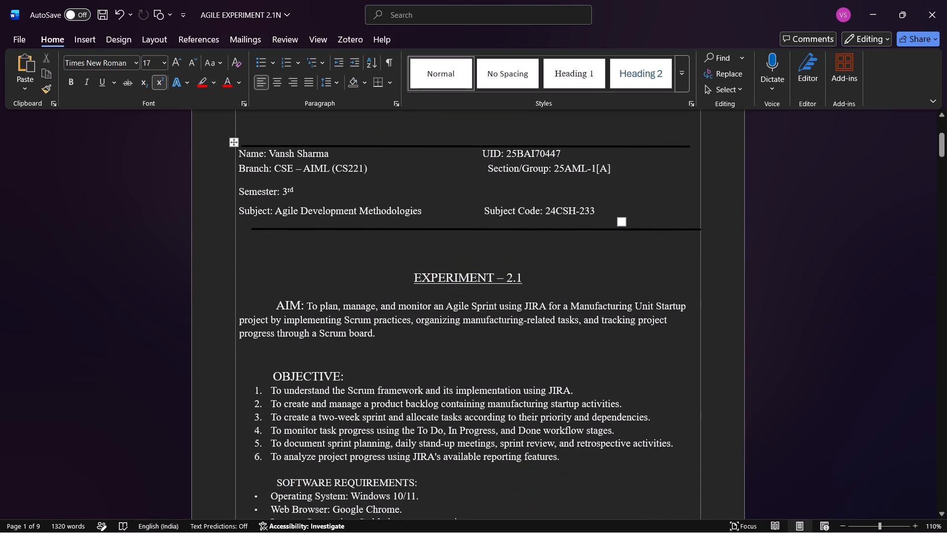
drag(239, 153, 255, 152)
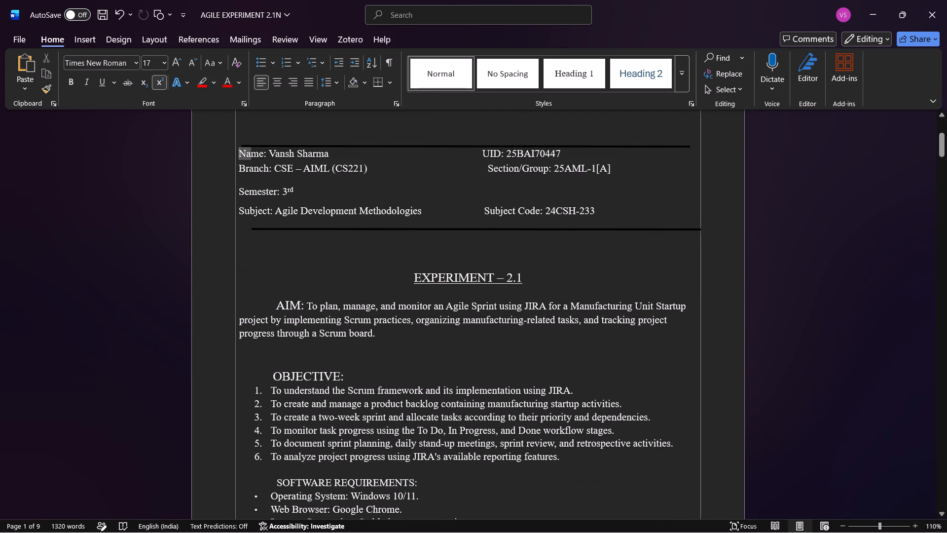
drag(255, 152, 266, 152)
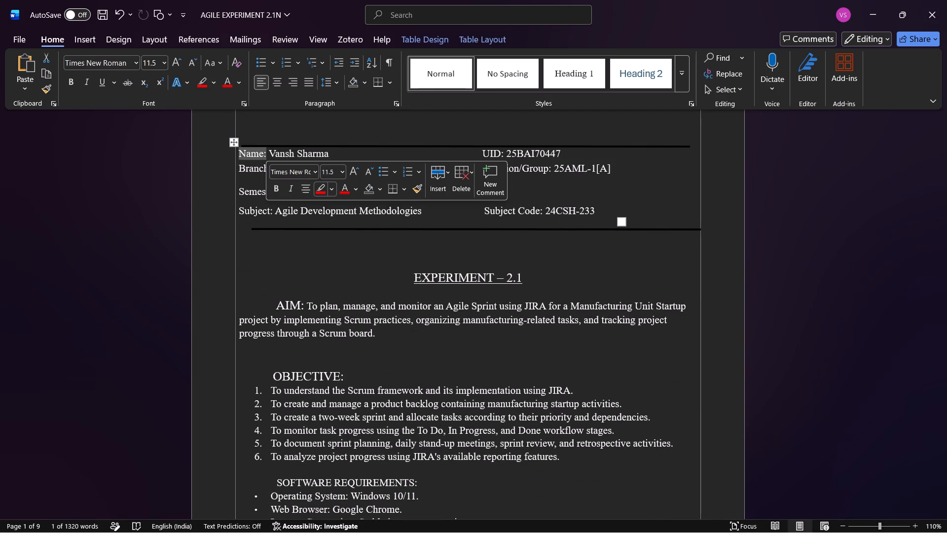
click(351, 188)
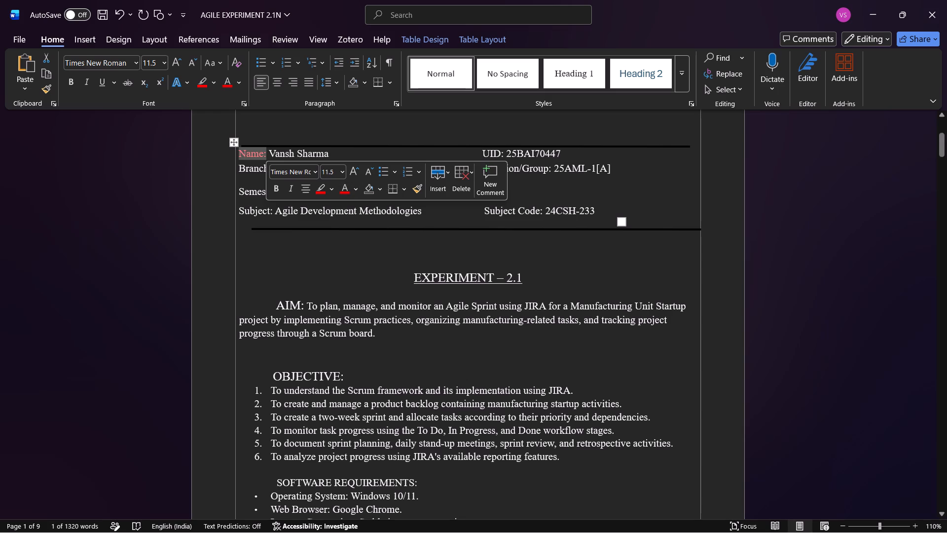
drag(239, 169, 275, 168)
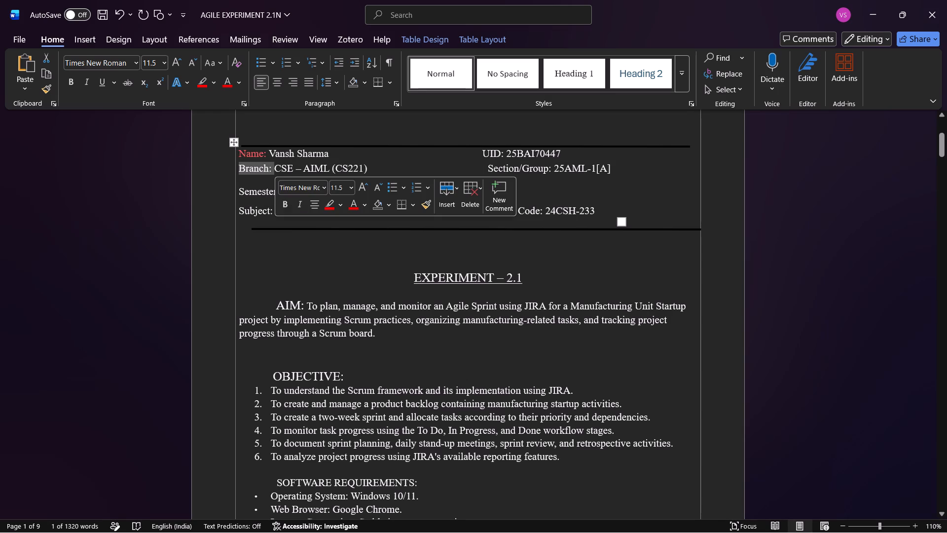
click(351, 202)
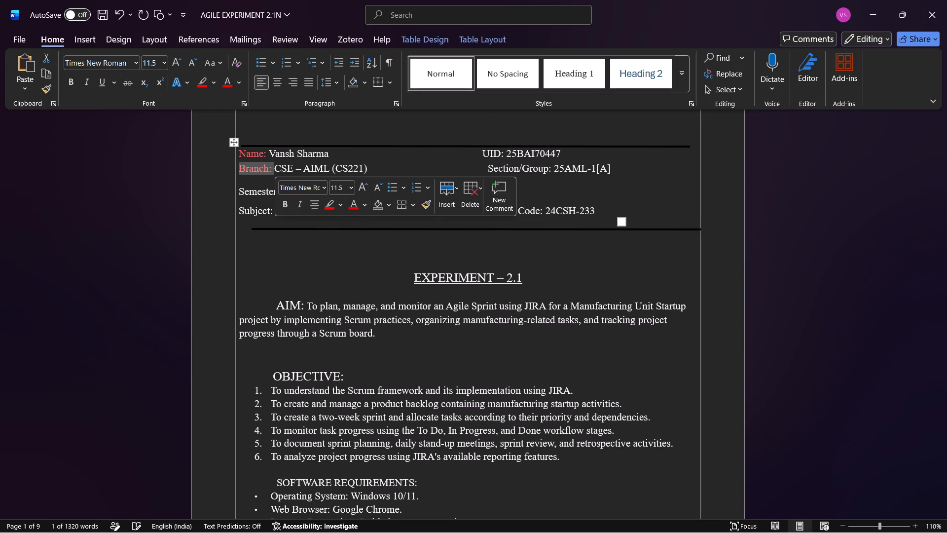
click(240, 191)
drag(240, 191, 279, 190)
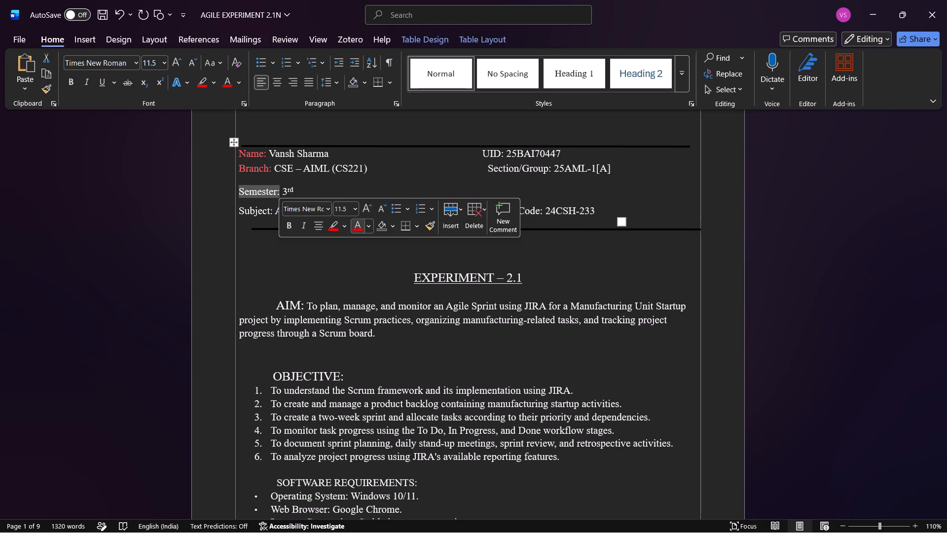
click(353, 226)
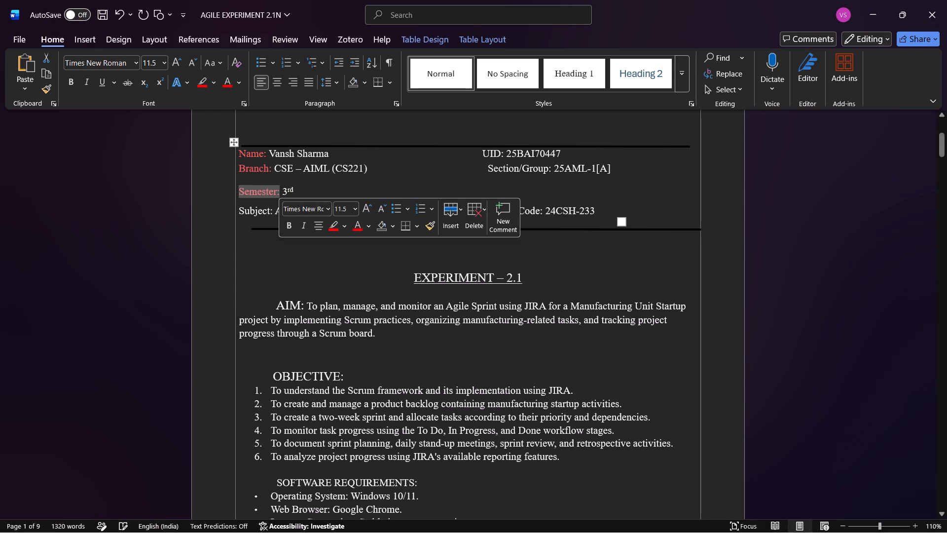
drag(240, 210, 271, 210)
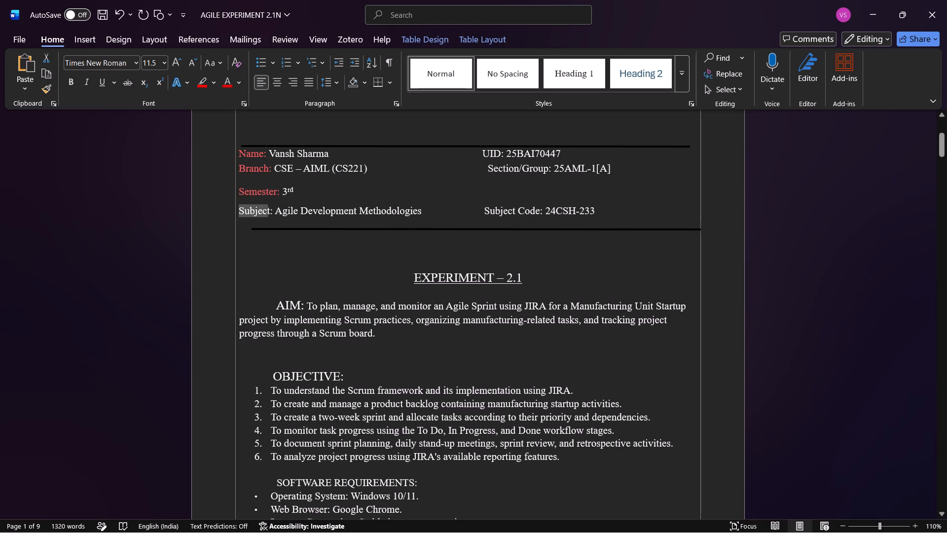
drag(271, 210, 273, 210)
click(354, 189)
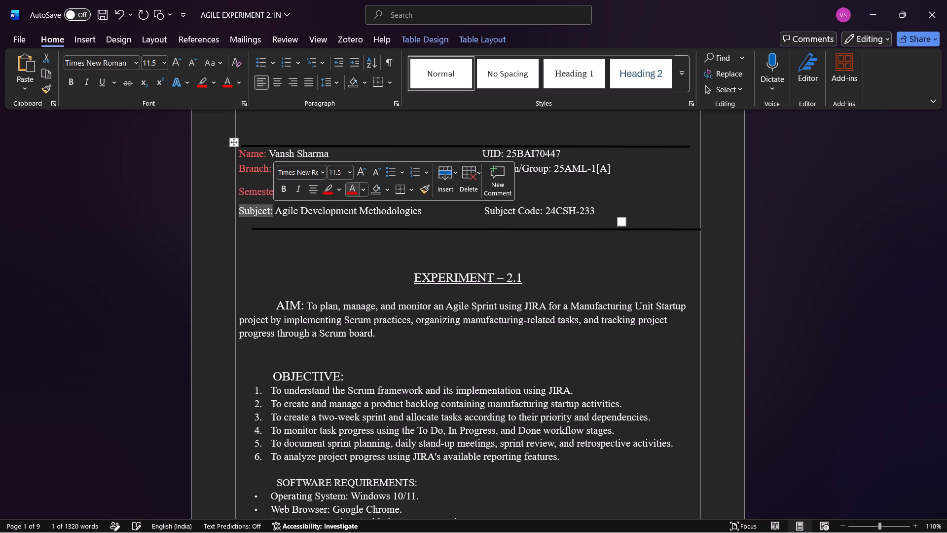
Set the font colour of the "UID:", "Section/Group:" and "Subject Code:" labels in the details table to red.
drag(483, 153, 496, 152)
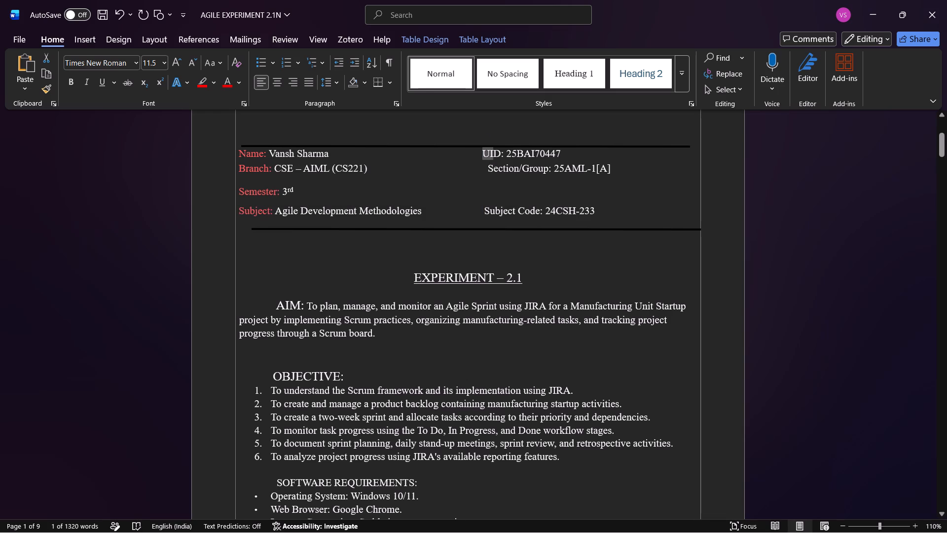
drag(496, 152, 506, 153)
click(585, 191)
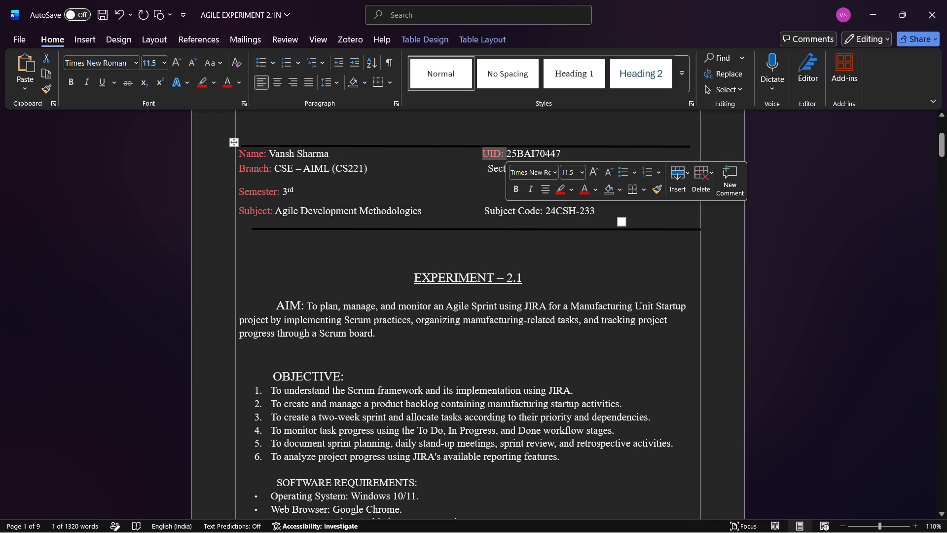
drag(488, 169, 552, 170)
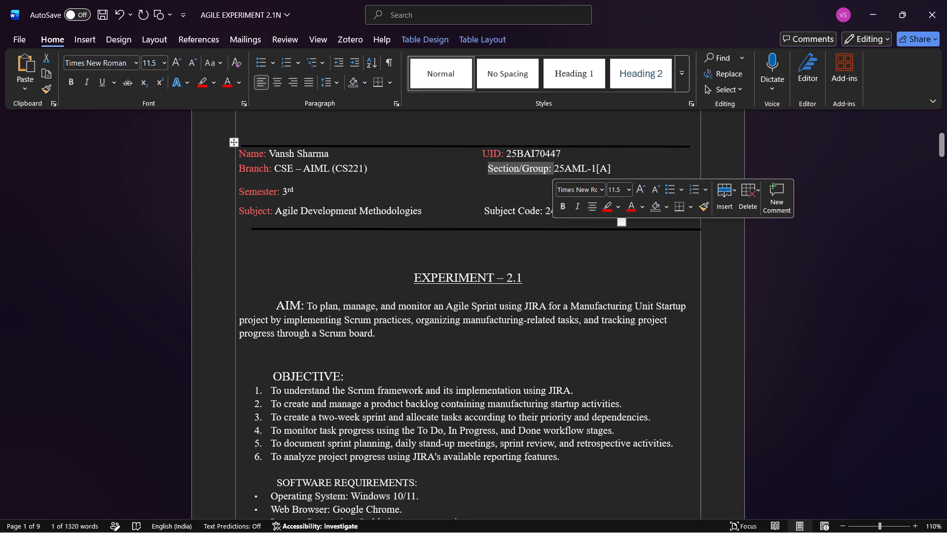
click(631, 207)
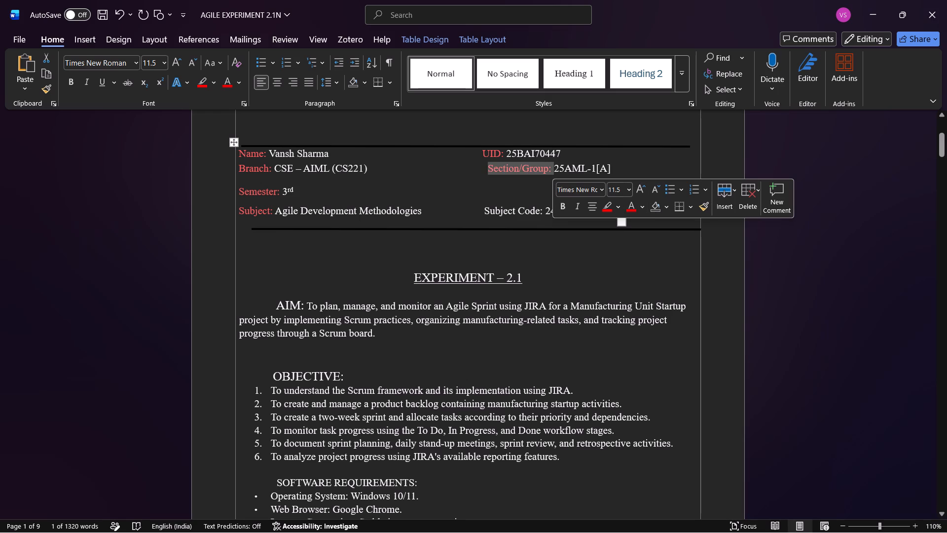
drag(485, 211, 539, 210)
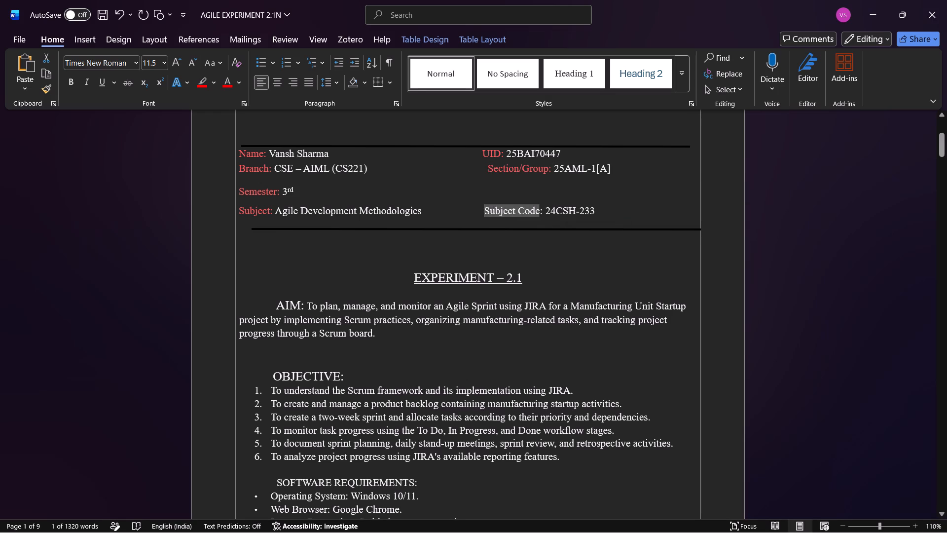
drag(539, 210, 545, 211)
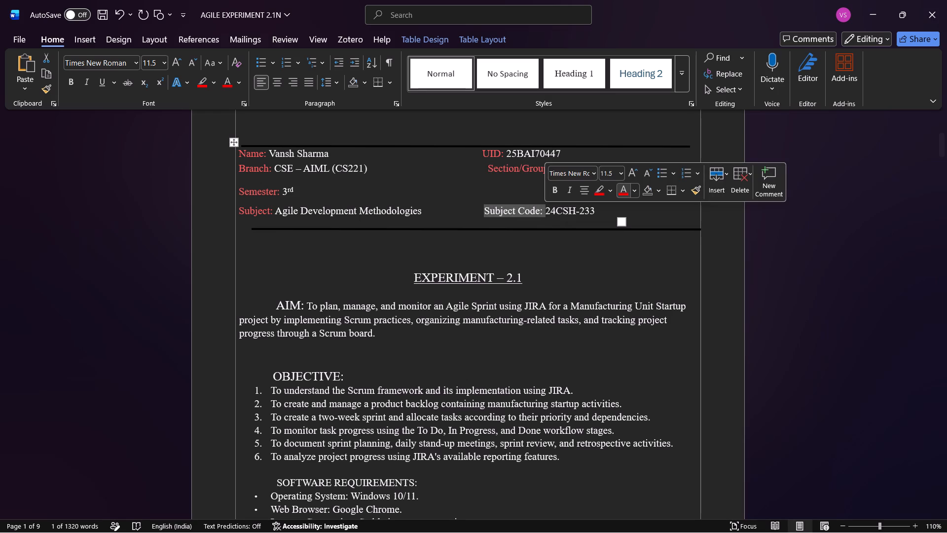
click(622, 195)
click(529, 262)
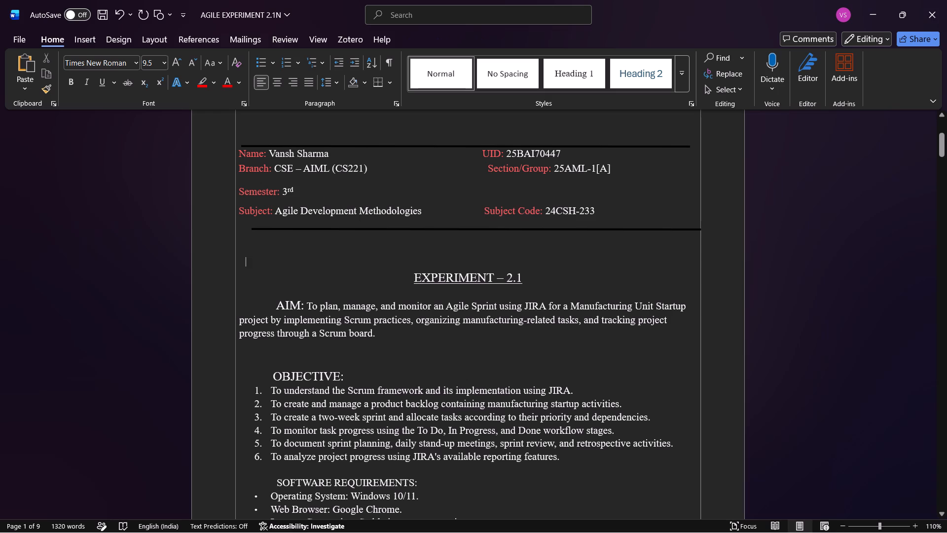
Set the font colour of the "EXPERIMENT – 2.1" heading to the standard green.
drag(413, 279, 533, 270)
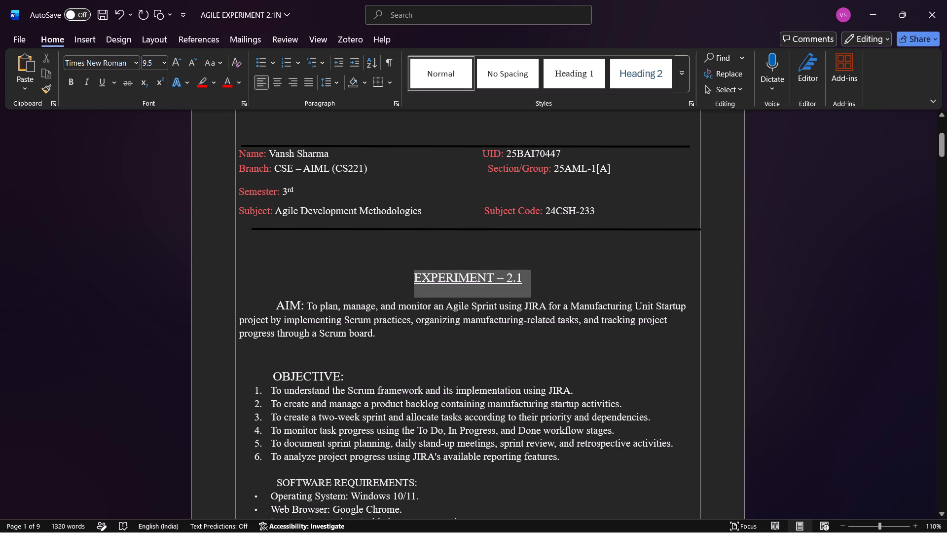
drag(533, 270, 532, 272)
click(619, 254)
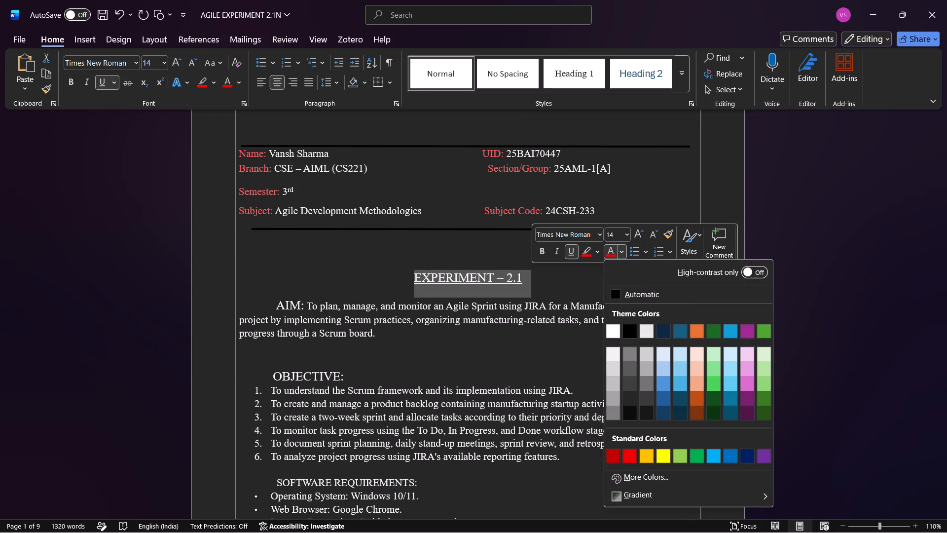
click(699, 457)
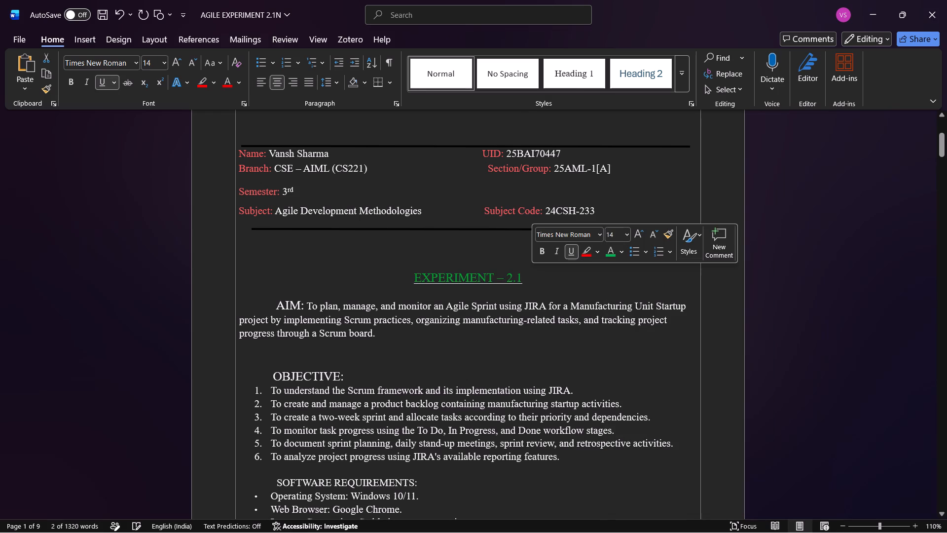
click(520, 373)
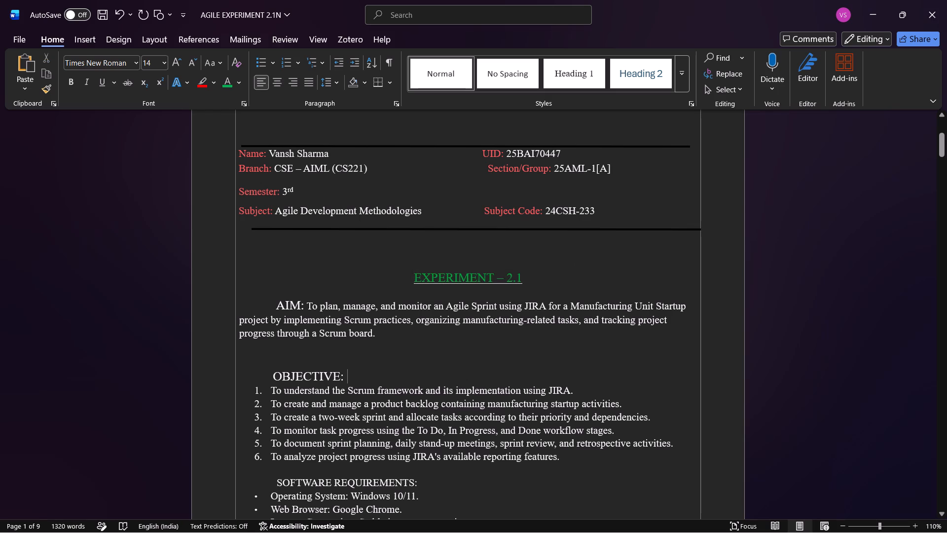
Set the font colour of the "AIM:" and "OBJECTIVE:" headings on the first page to the standard red.
drag(272, 305, 301, 305)
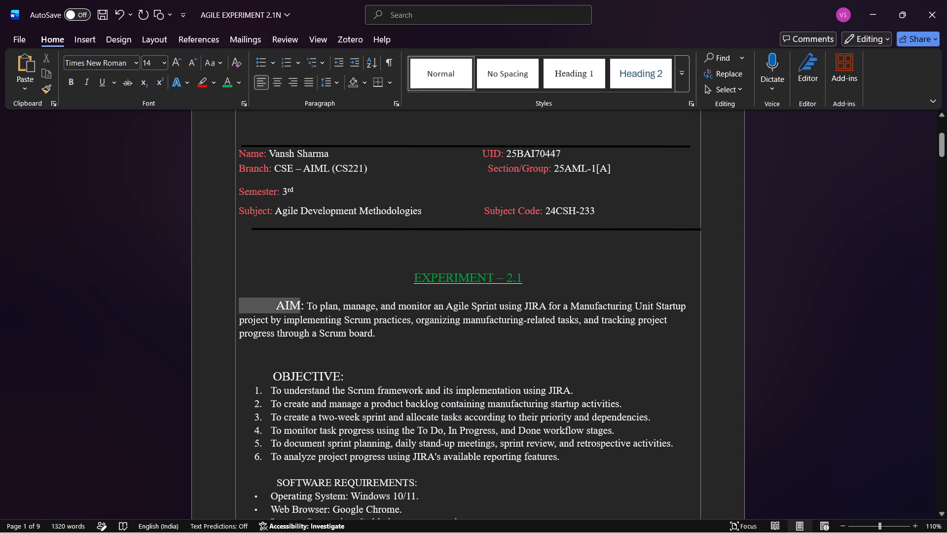
drag(301, 305, 304, 307)
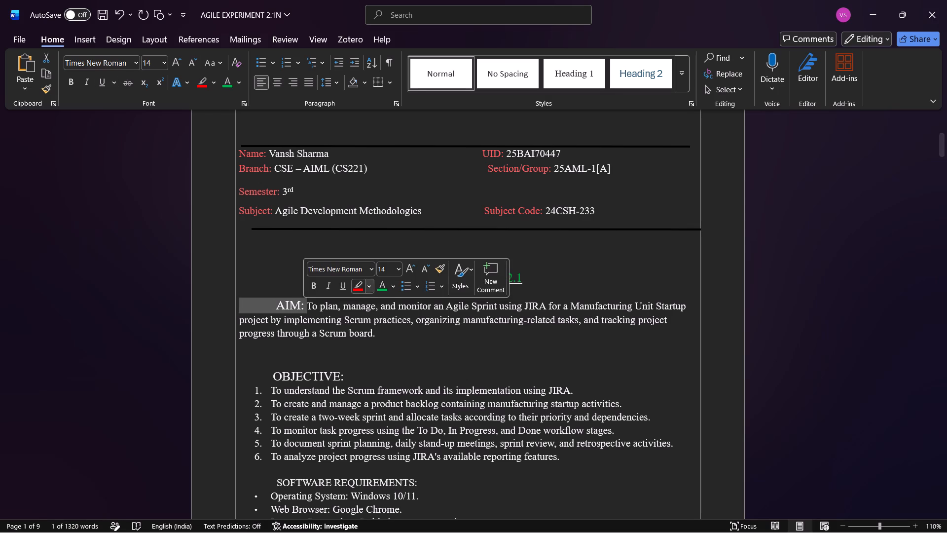
click(392, 290)
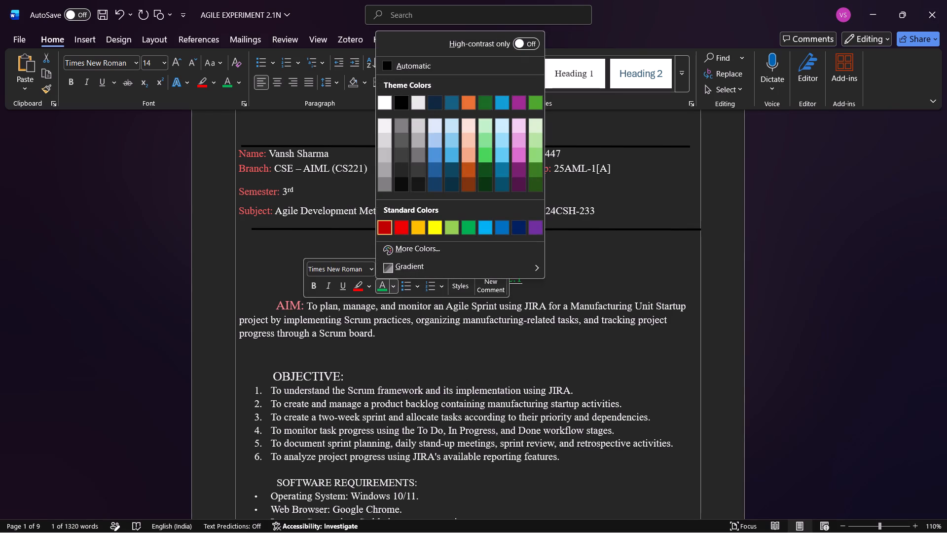
click(404, 230)
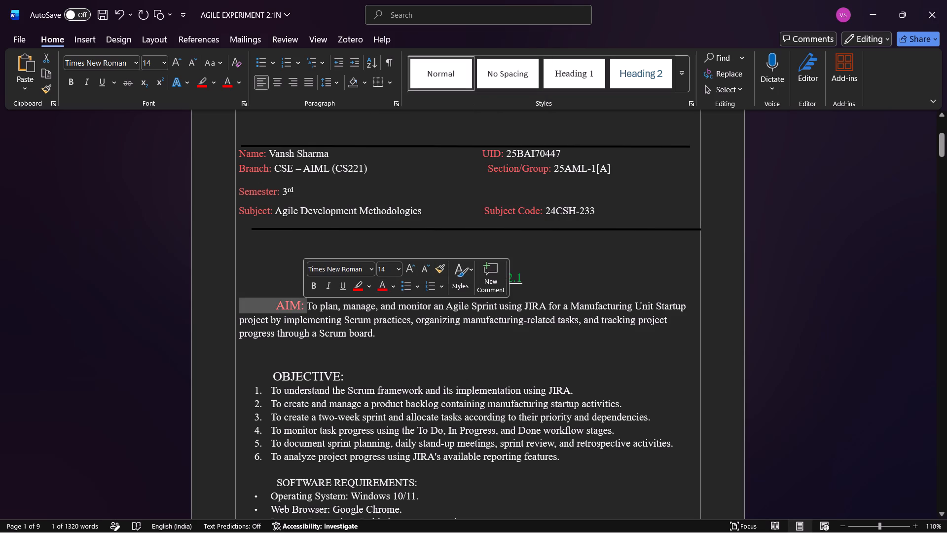
click(348, 373)
drag(269, 374, 344, 373)
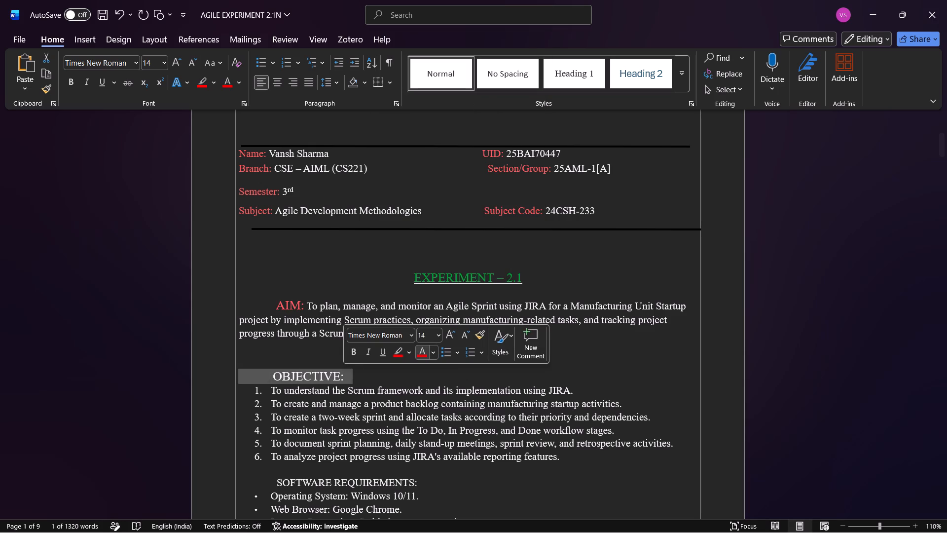
click(425, 353)
Set the font colour of the "SOFTWARE REQUIREMENTS:" and "THEORY:" headings to the same red.
scroll(388, 434, down, 1)
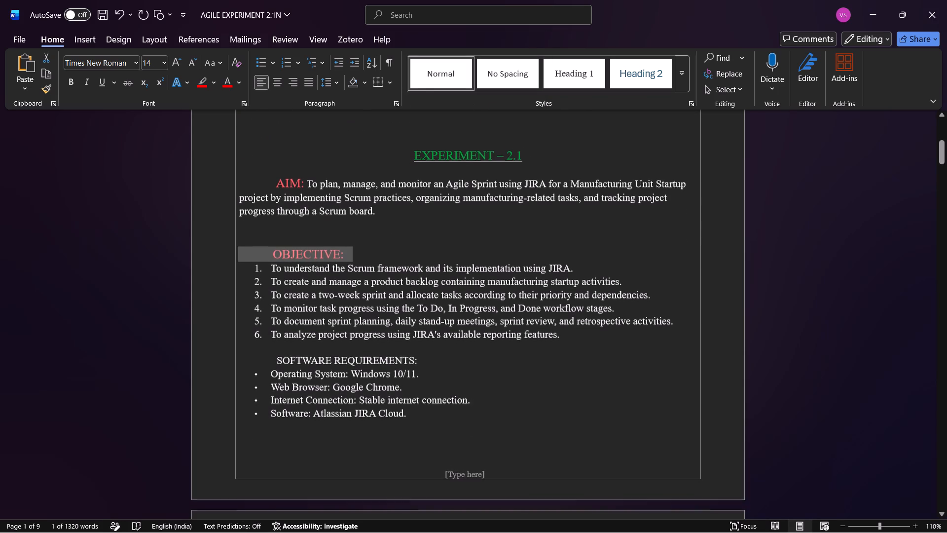
drag(275, 359, 416, 360)
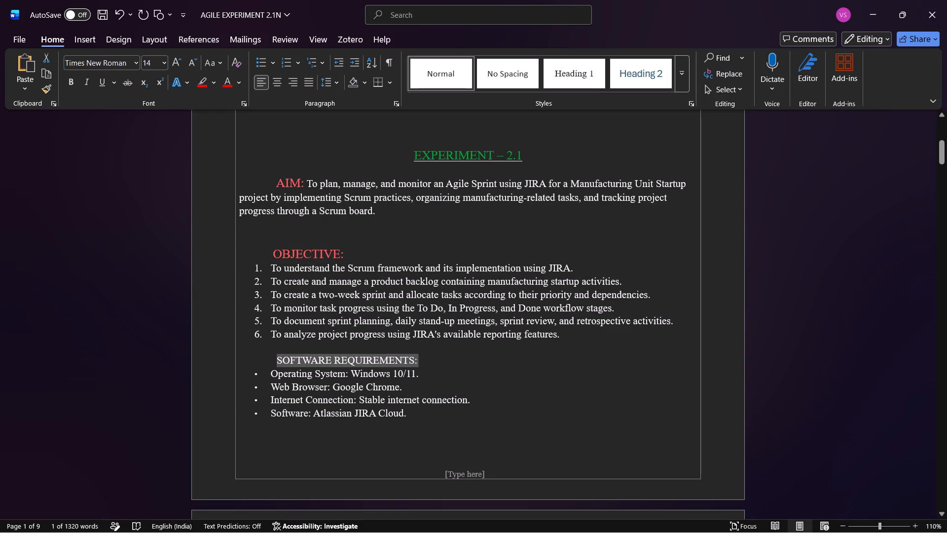
drag(416, 360, 417, 361)
click(493, 338)
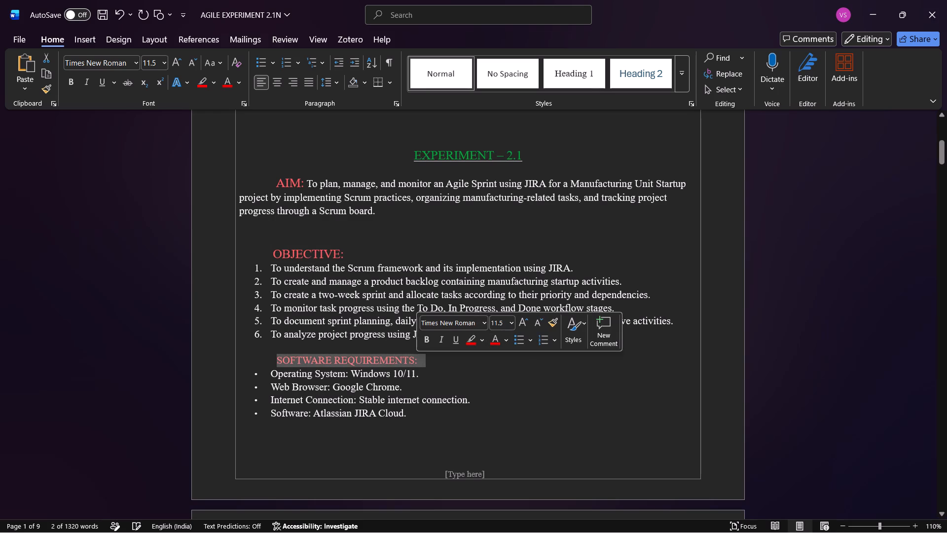
click(366, 449)
scroll(366, 449, down, 1)
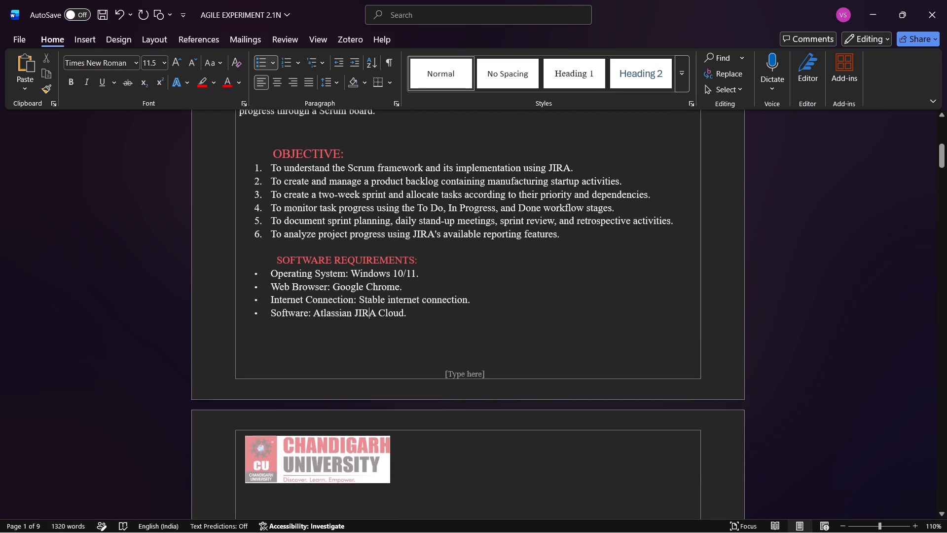
scroll(366, 449, down, 1)
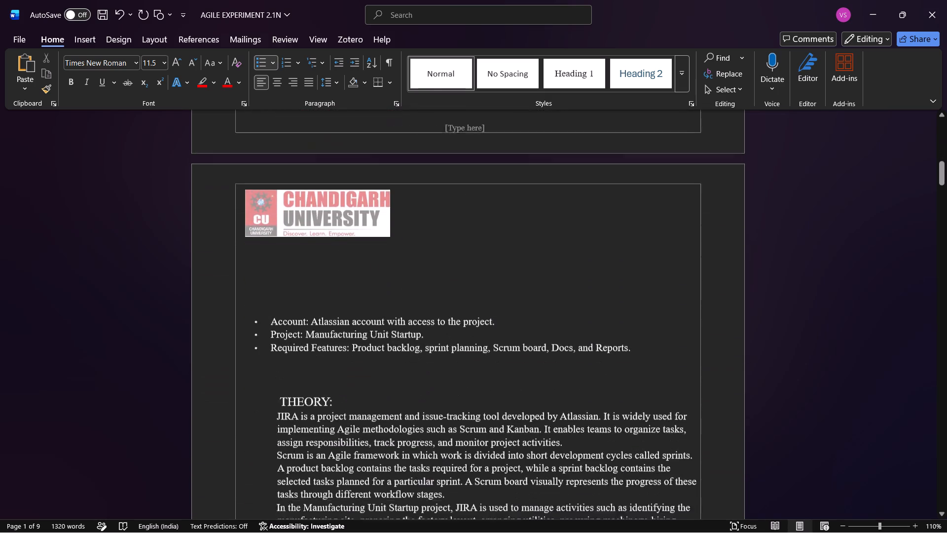
scroll(366, 449, down, 1)
drag(277, 371, 337, 379)
click(416, 357)
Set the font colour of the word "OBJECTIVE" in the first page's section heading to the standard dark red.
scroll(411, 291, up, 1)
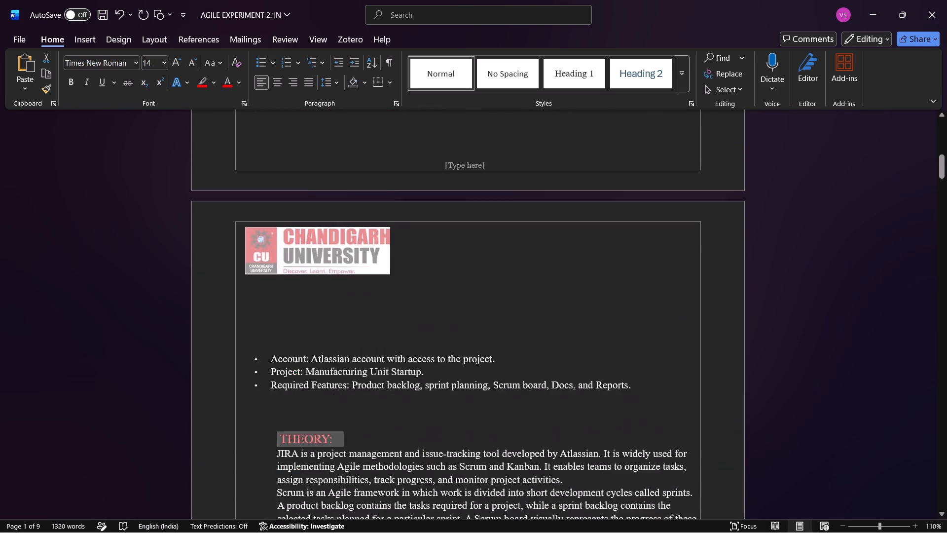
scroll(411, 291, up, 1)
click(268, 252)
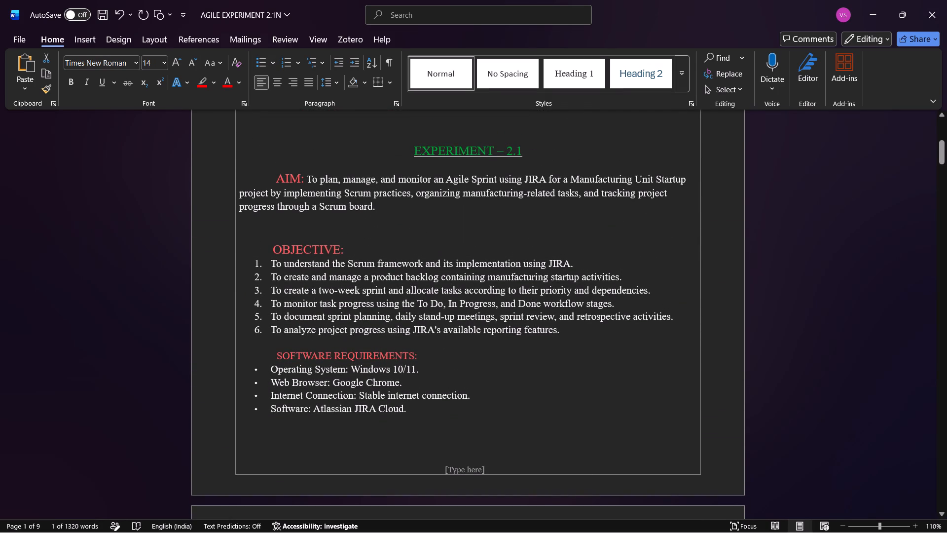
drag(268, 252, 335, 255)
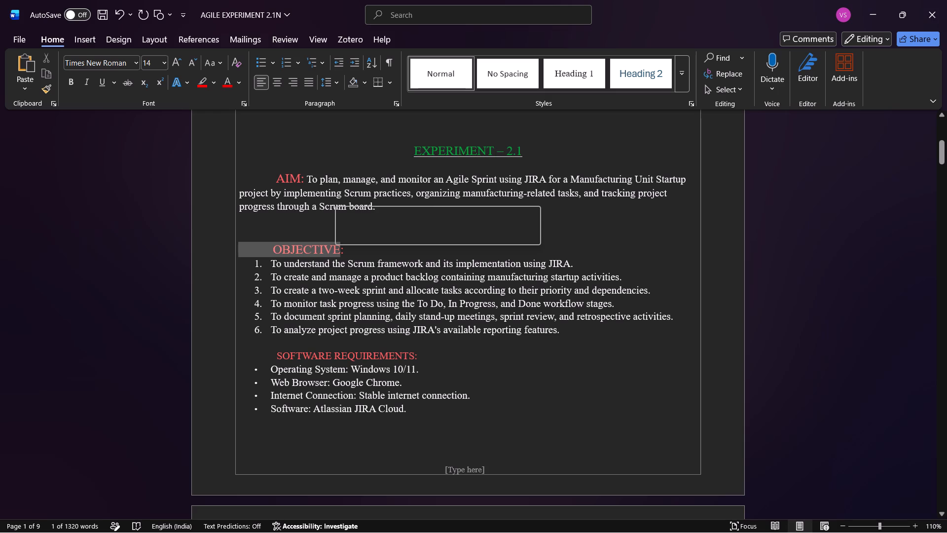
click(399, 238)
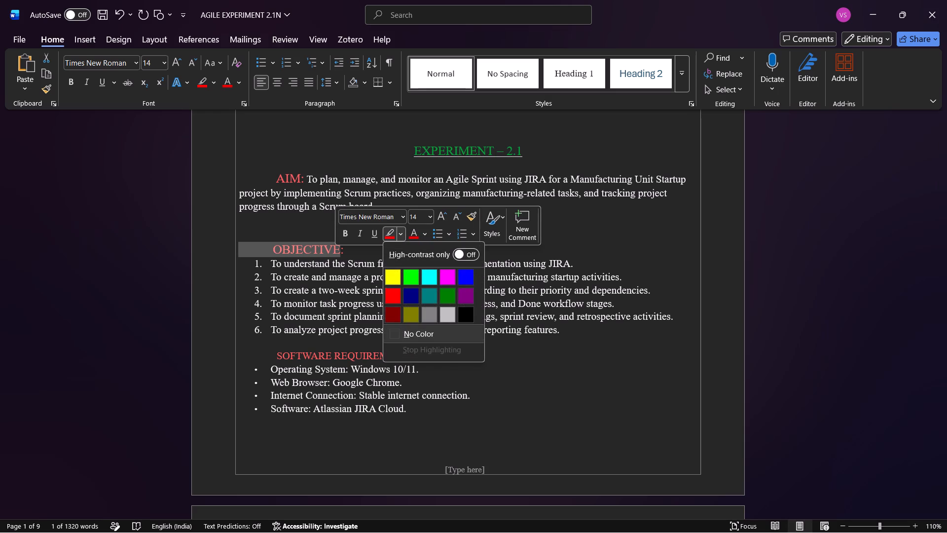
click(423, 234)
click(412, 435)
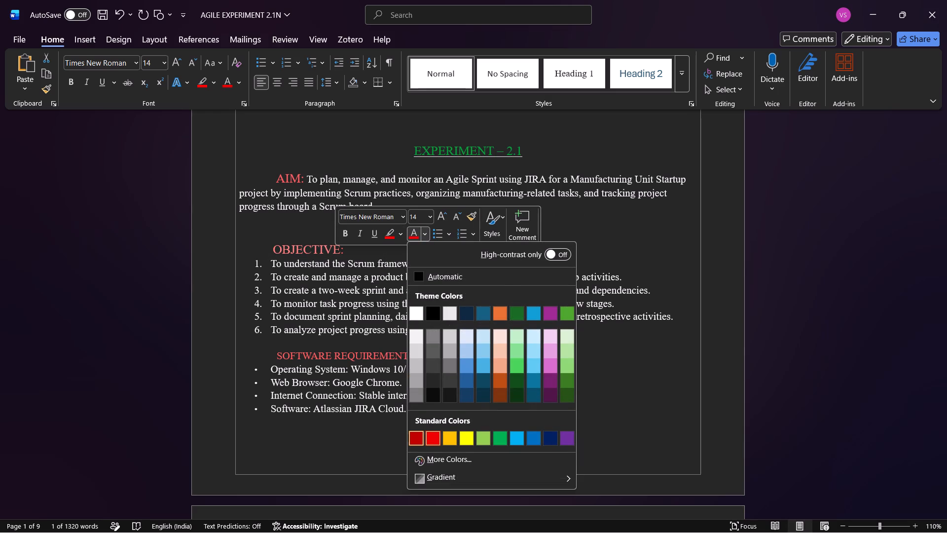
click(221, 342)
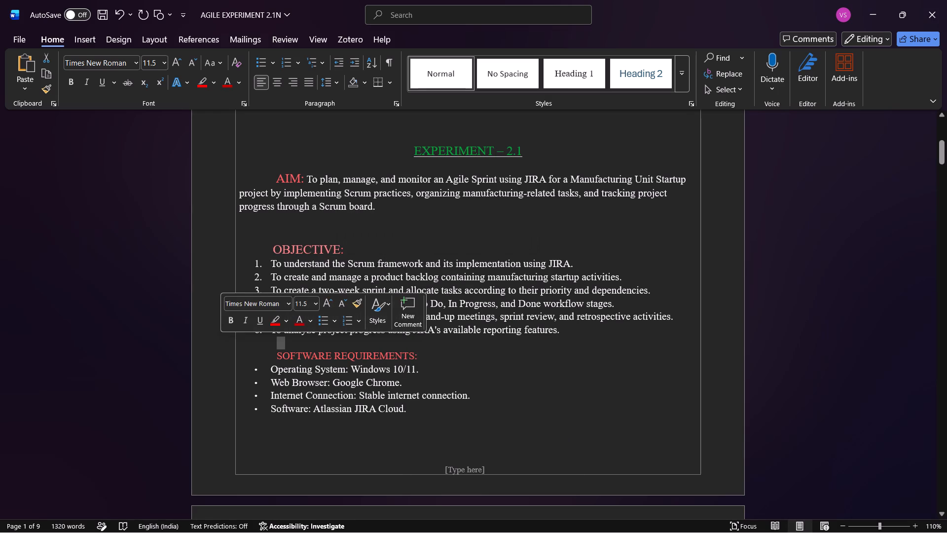
Set the font colour of the "OBJECTIVE:" heading on the first page to the standard red.
scroll(359, 251, down, 1)
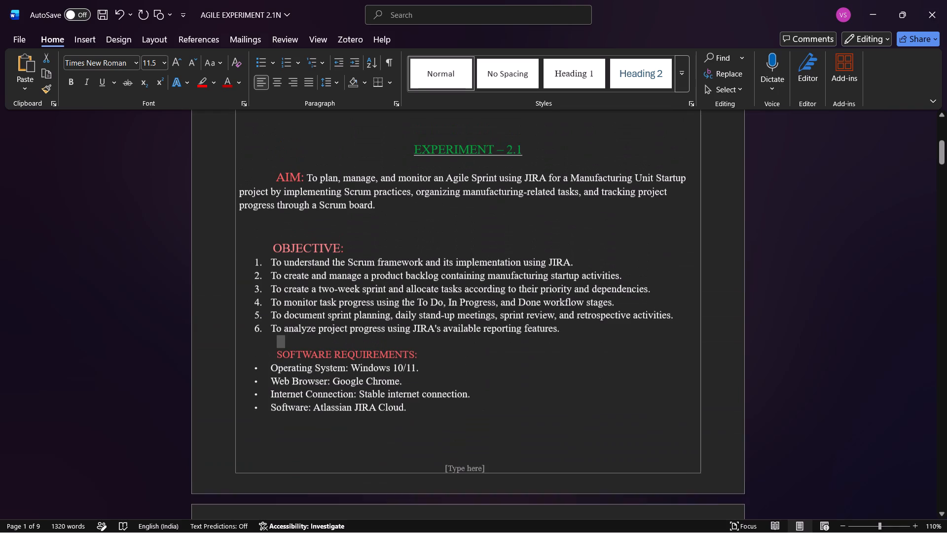
click(352, 247)
drag(352, 247, 281, 249)
click(374, 228)
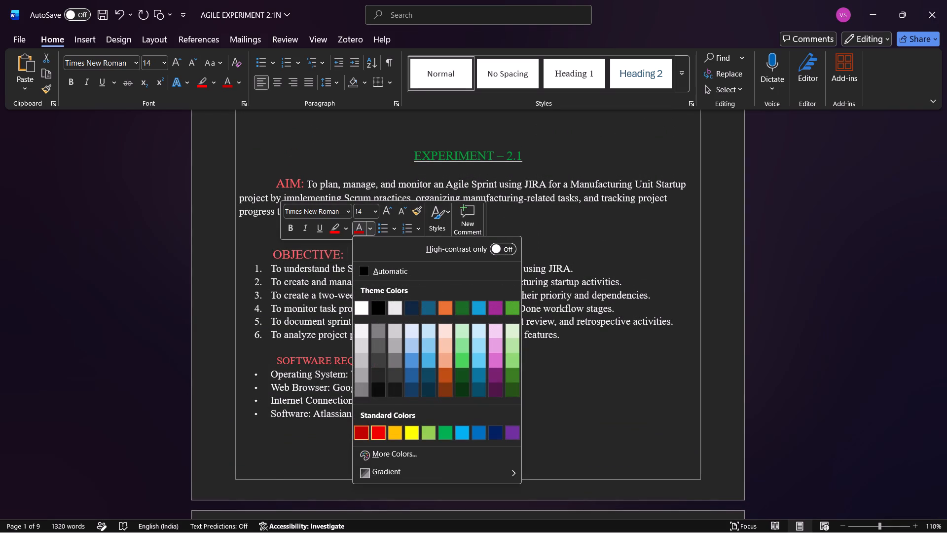
click(375, 436)
click(330, 474)
Set the font colour of the "IMPLEMENTATION/PROCEDURE:" heading on the second page to red.
scroll(330, 474, down, 1)
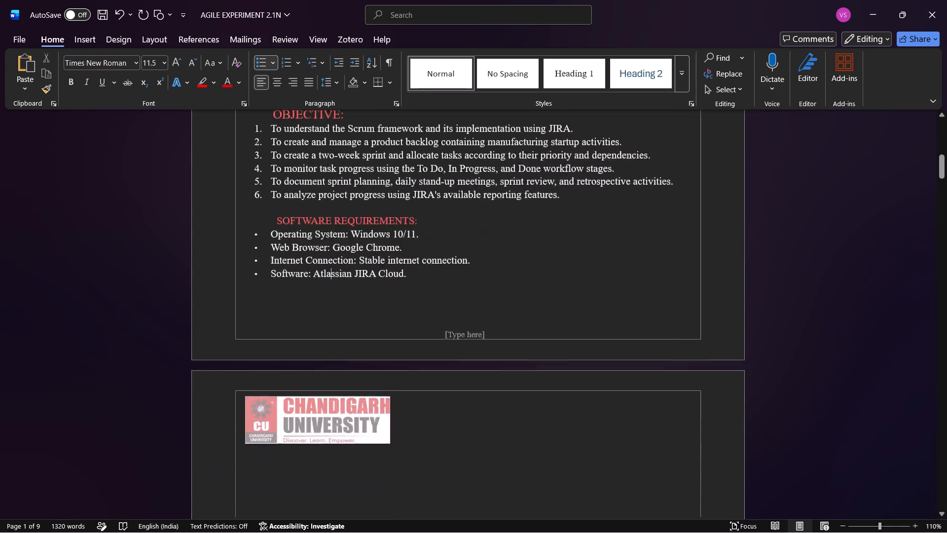
scroll(330, 474, down, 2)
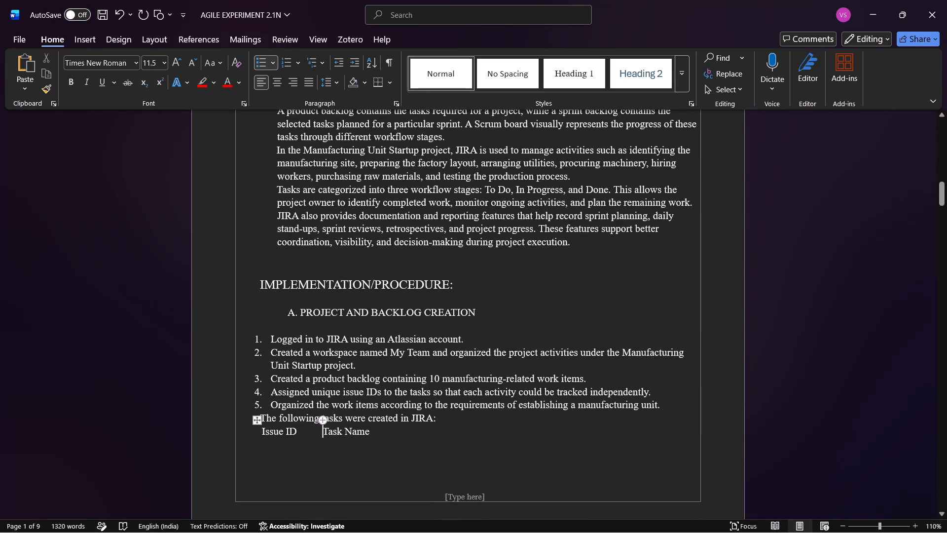
drag(260, 286, 453, 281)
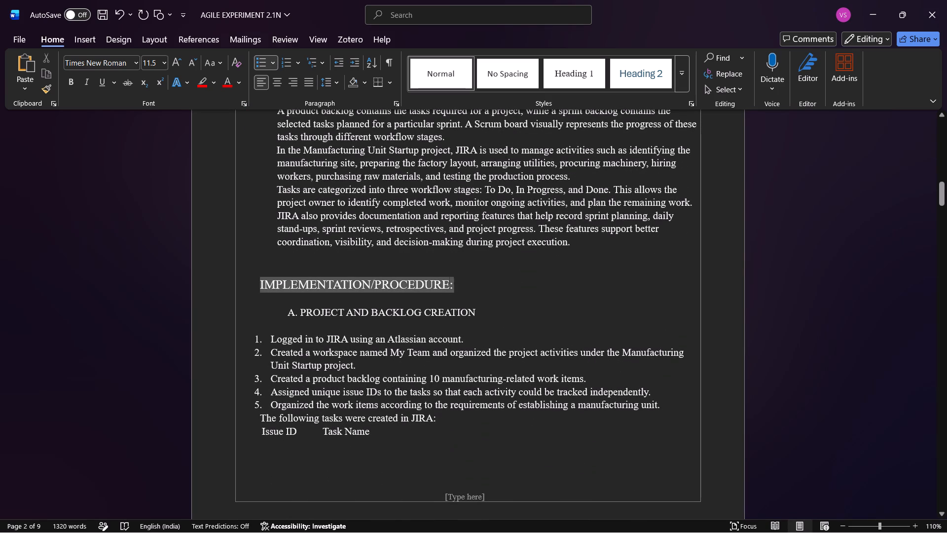
drag(453, 281, 467, 283)
click(546, 265)
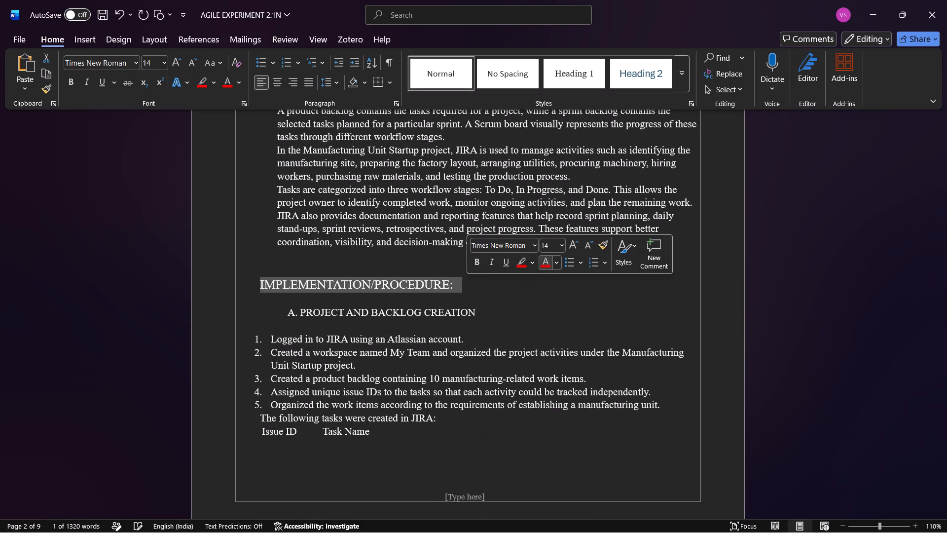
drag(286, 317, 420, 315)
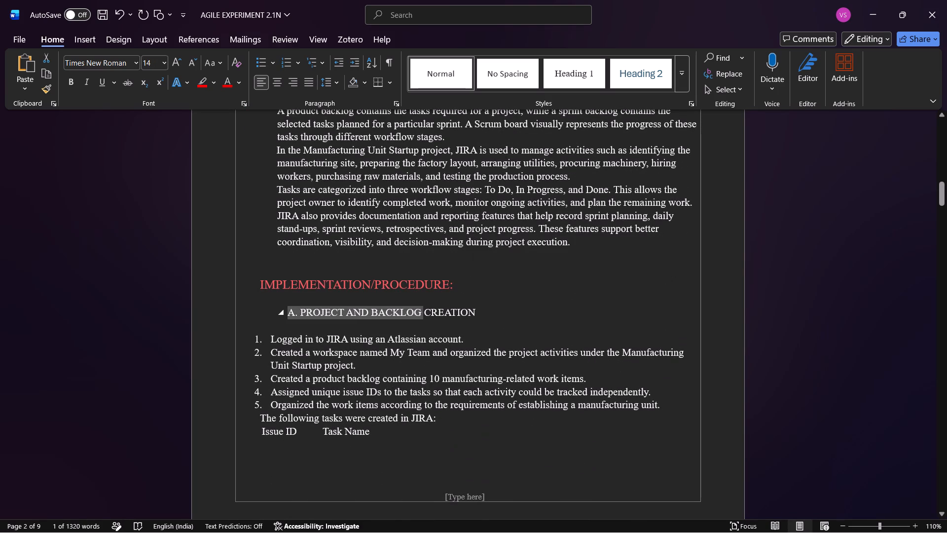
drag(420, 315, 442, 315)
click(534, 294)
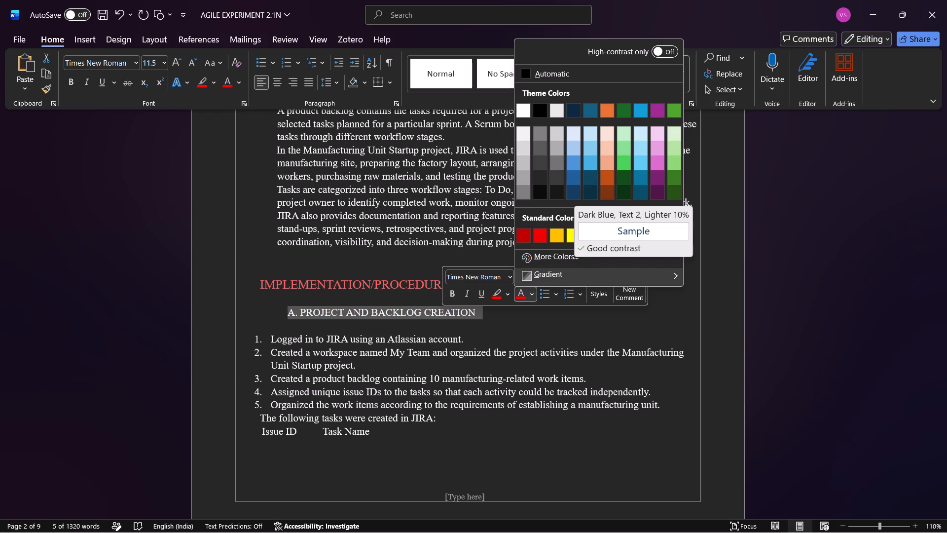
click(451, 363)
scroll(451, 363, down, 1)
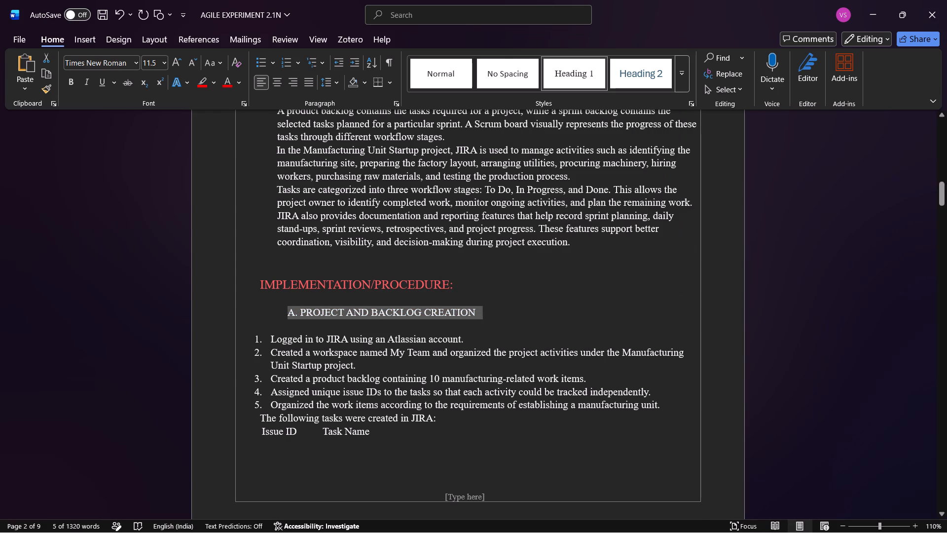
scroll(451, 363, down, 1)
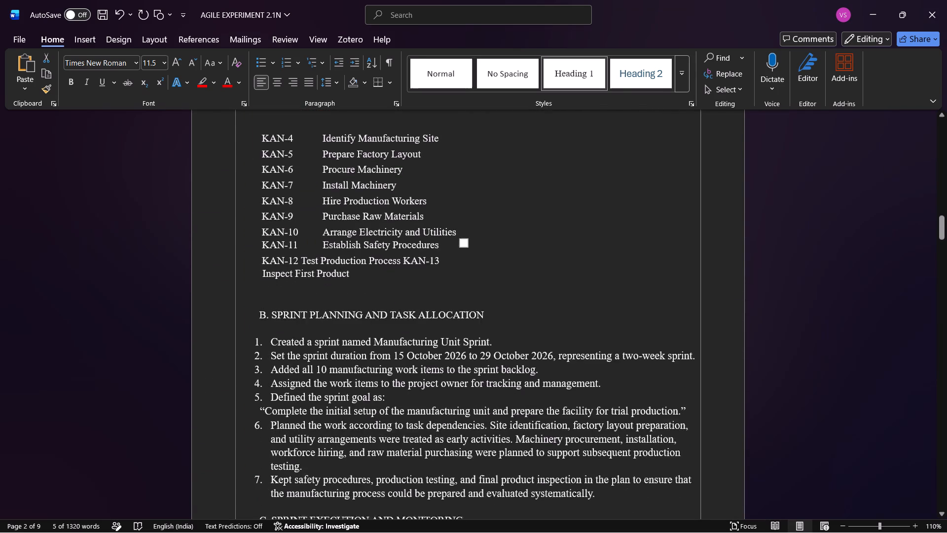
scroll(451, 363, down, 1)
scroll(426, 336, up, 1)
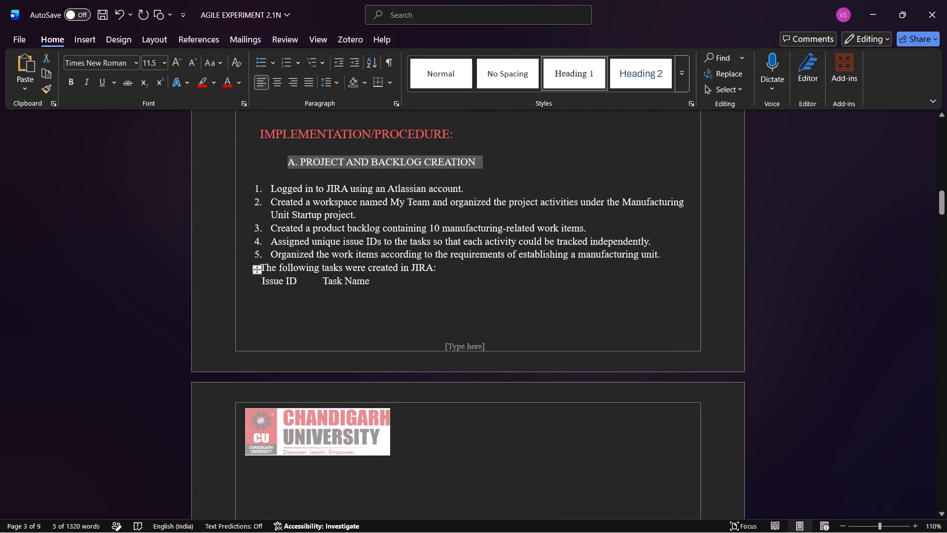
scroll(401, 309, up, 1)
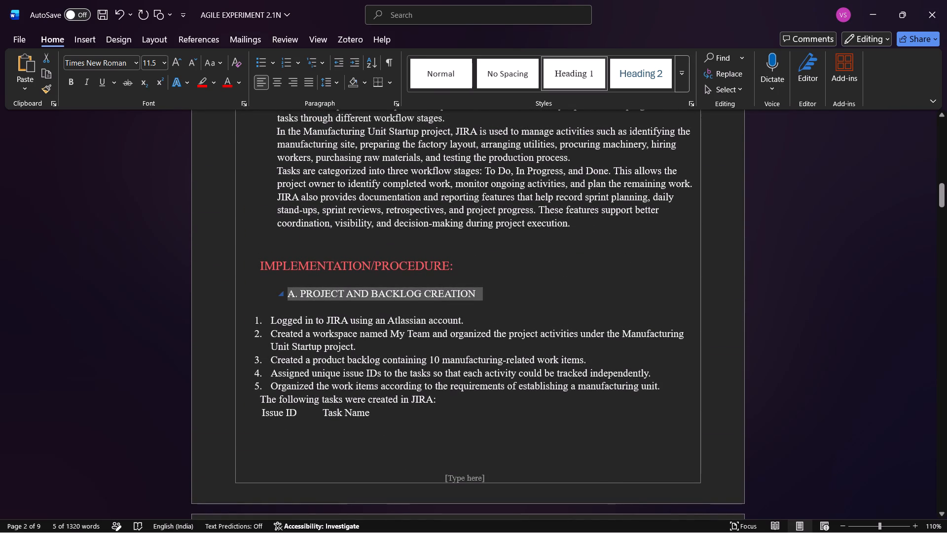
Set the font colour of the "A. PROJECT AND BACKLOG CREATION" subheading to the standard light blue.
click(496, 291)
drag(496, 291, 353, 289)
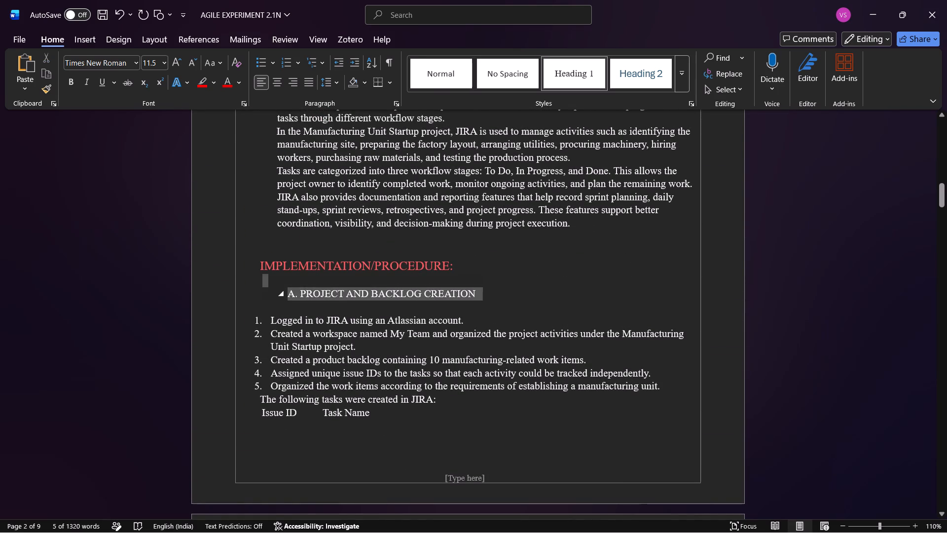
drag(353, 289, 287, 298)
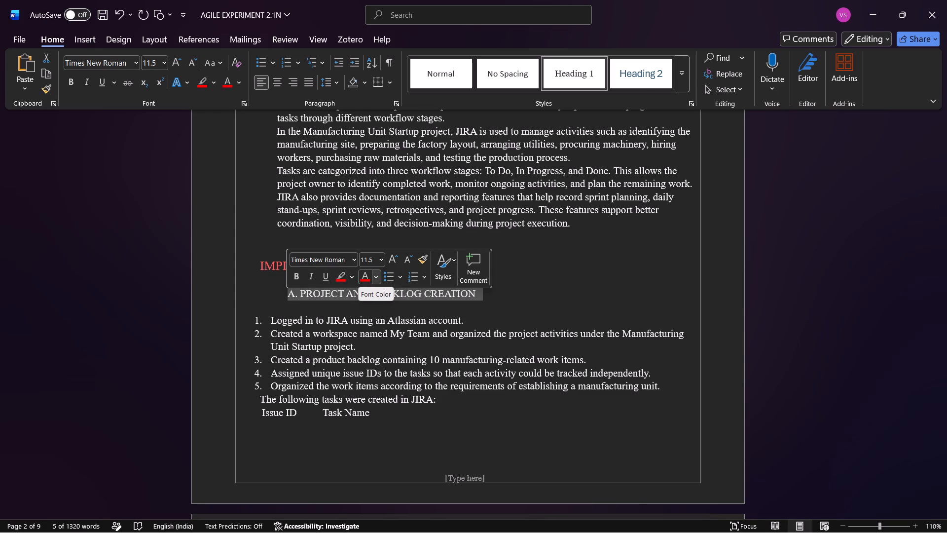
click(375, 275)
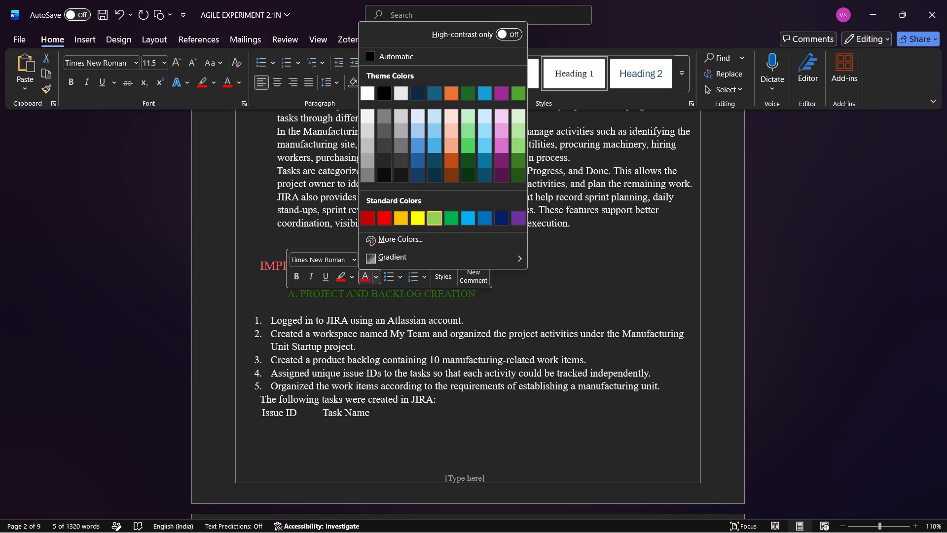
click(468, 219)
Set the font colour of the "B. SPRINT PLANNING AND TASK ALLOCATION" subheading on the third page to light blue.
scroll(448, 378, down, 1)
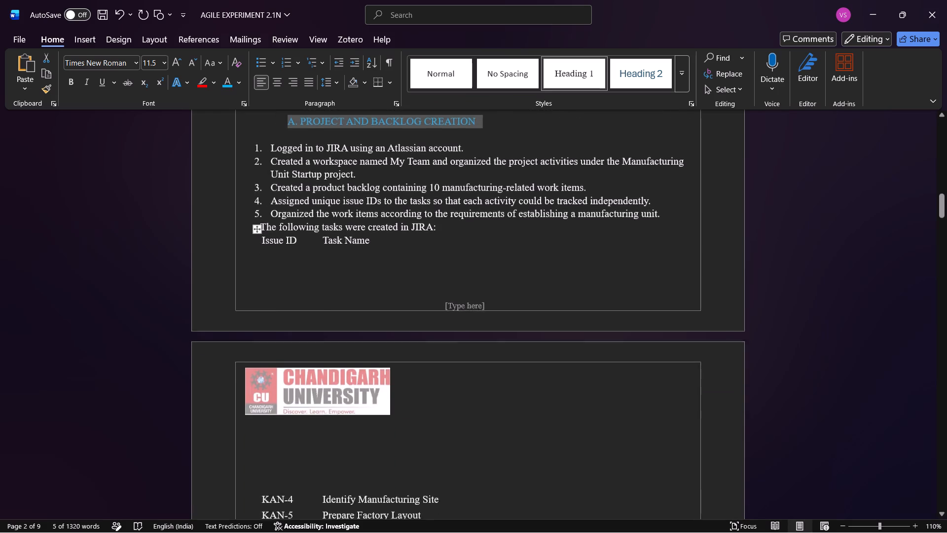
scroll(448, 378, down, 2)
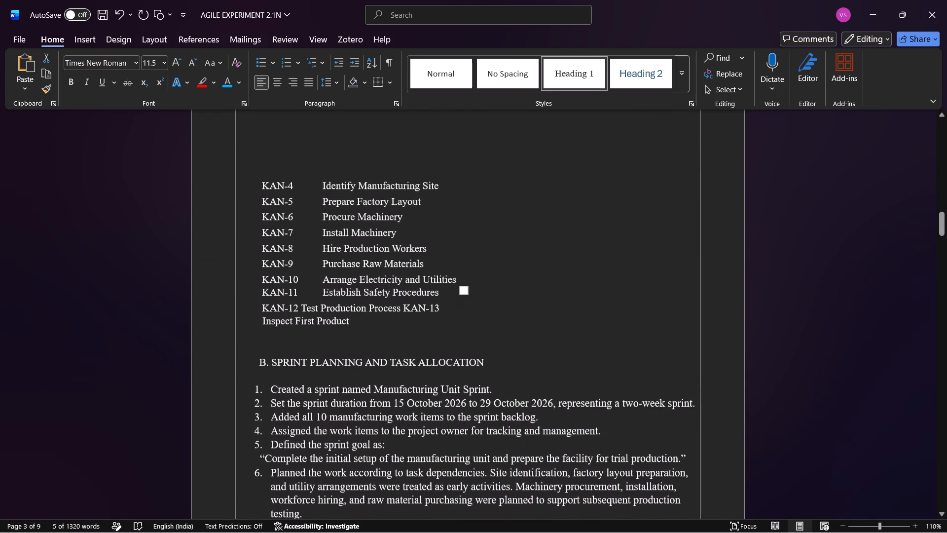
drag(510, 364, 258, 366)
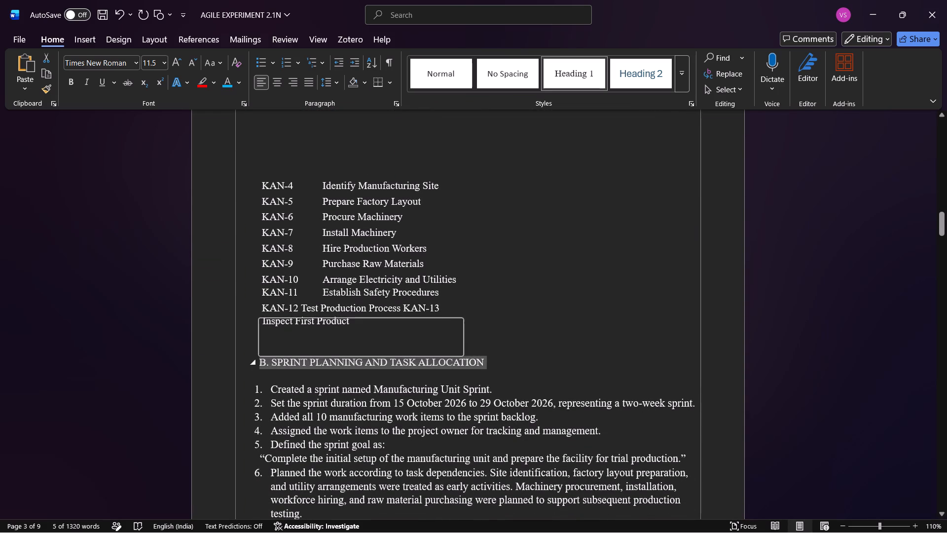
click(344, 347)
click(338, 347)
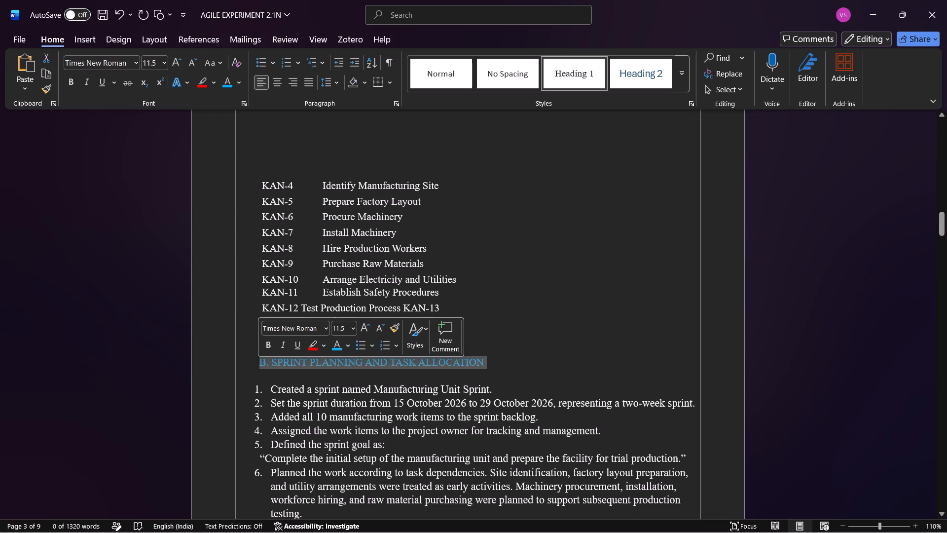
Set the font colour of the "C. SPRINT EXECUTION AND MONITORING" subheading on the third page to light blue.
scroll(353, 374, down, 1)
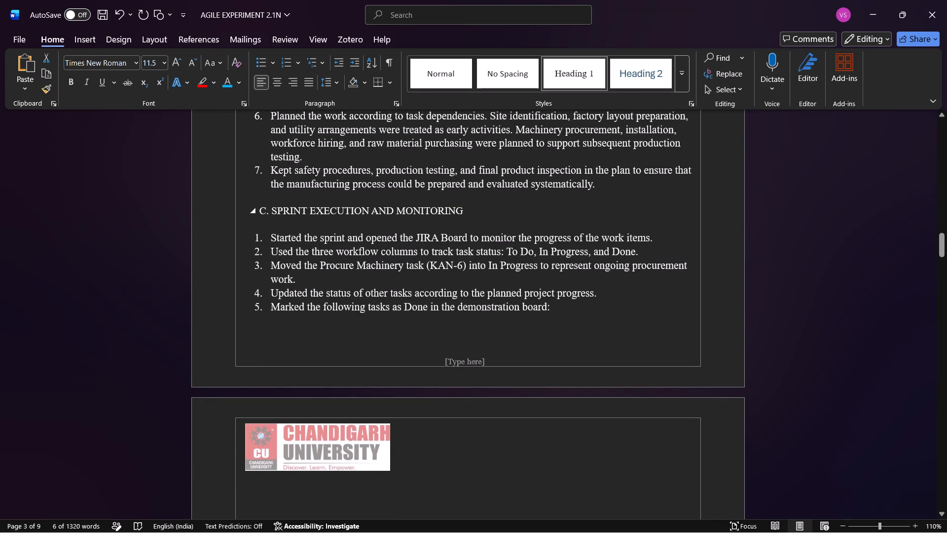
drag(473, 212, 260, 213)
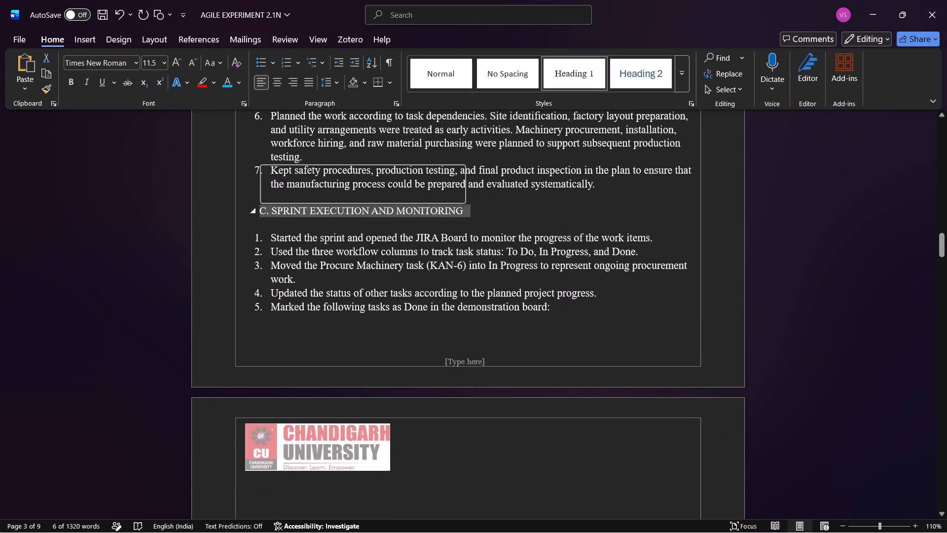
click(335, 192)
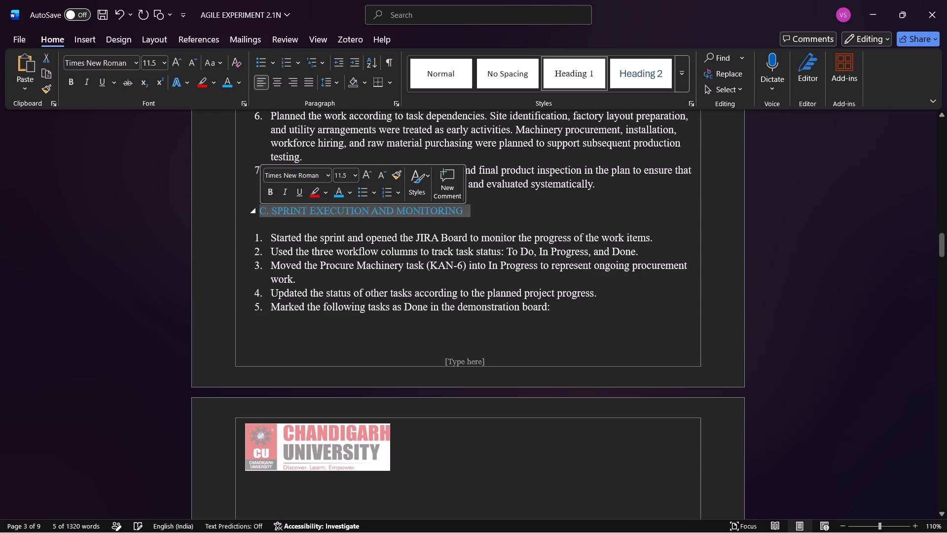
Set the font colour of the "D. DOCUMENTATION USING JIRA DOCS" subheading on the fourth page to light blue.
scroll(341, 310, down, 1)
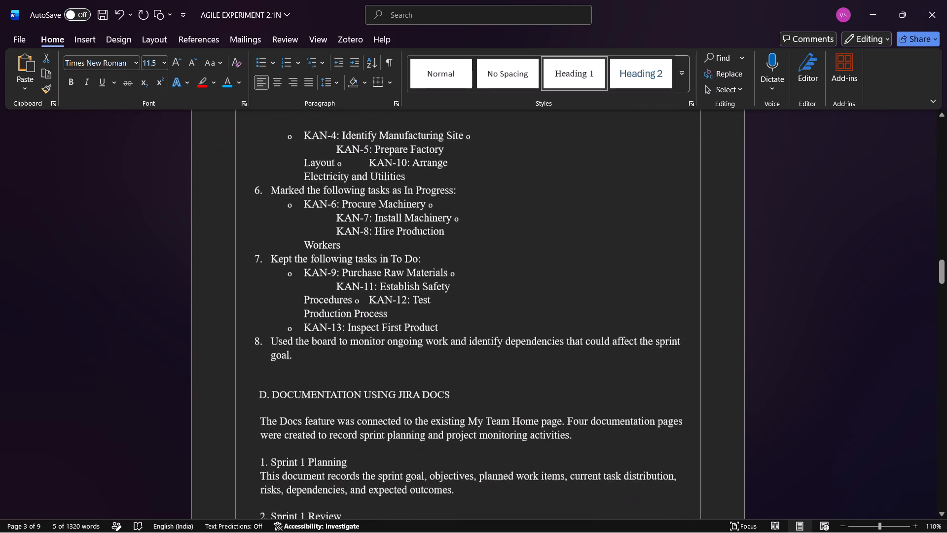
scroll(341, 310, down, 1)
drag(457, 302, 309, 310)
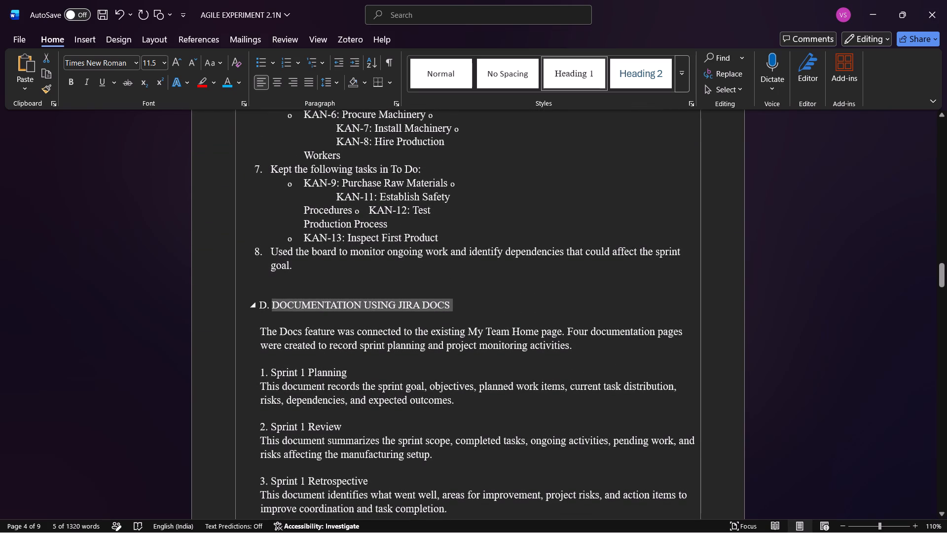
drag(309, 310, 257, 309)
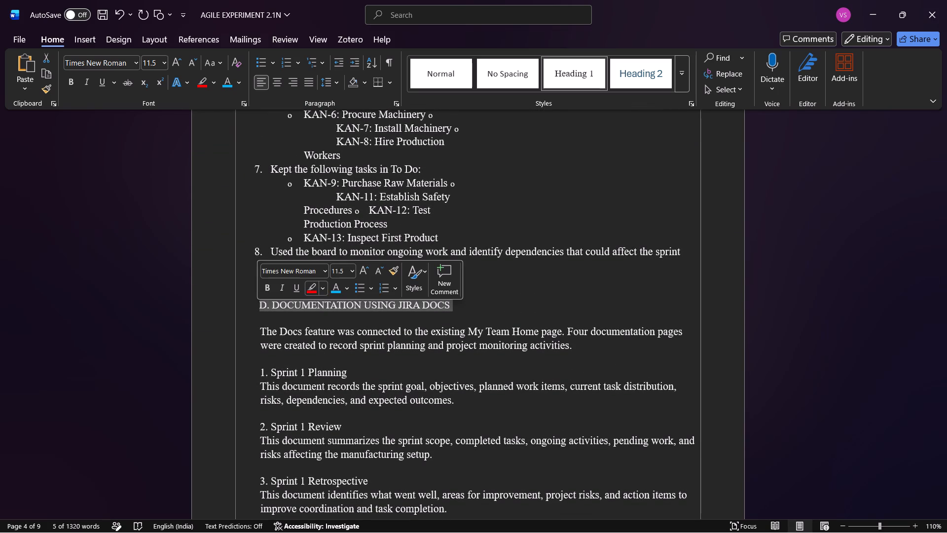
click(339, 292)
Set the font colour of the "E. REPORTING AND PERFORMANCE ANALYSIS" subheading on the fifth page to light blue.
scroll(329, 372, down, 1)
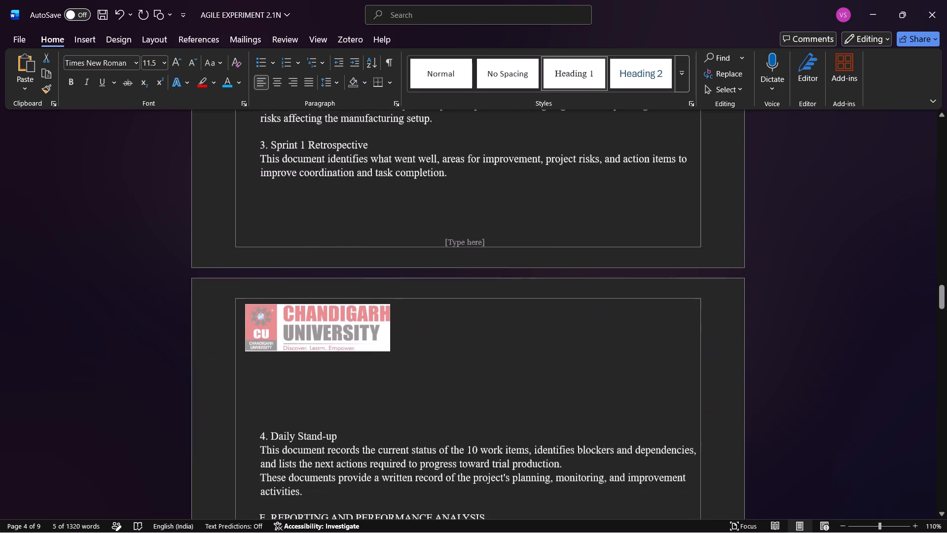
scroll(329, 372, down, 2)
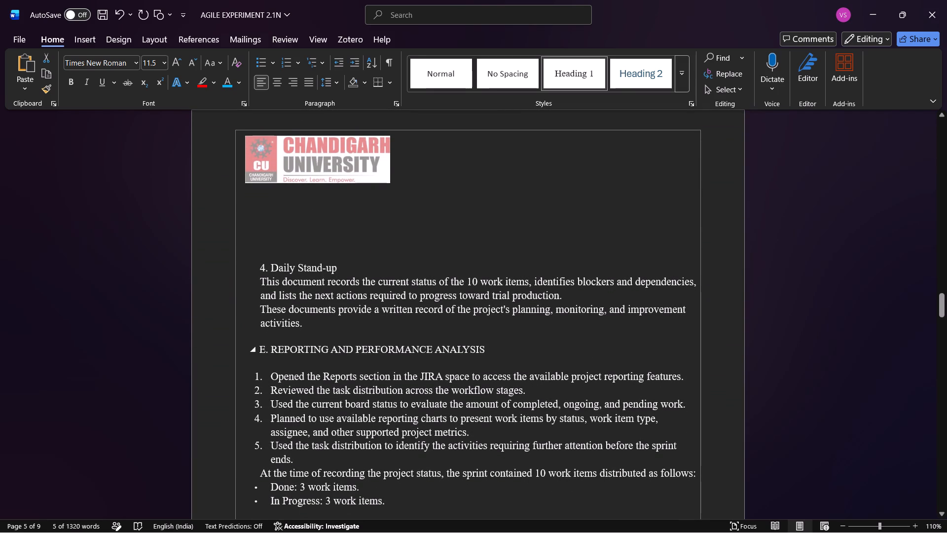
drag(493, 350, 260, 354)
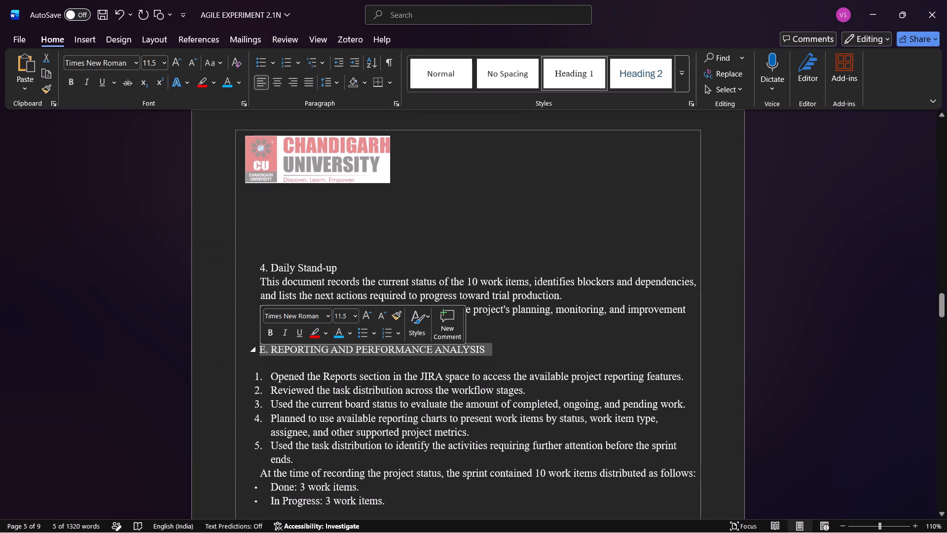
click(336, 336)
Set the font colour of the "OUTPUT:" heading on the sixth page to the standard red.
scroll(321, 424, down, 1)
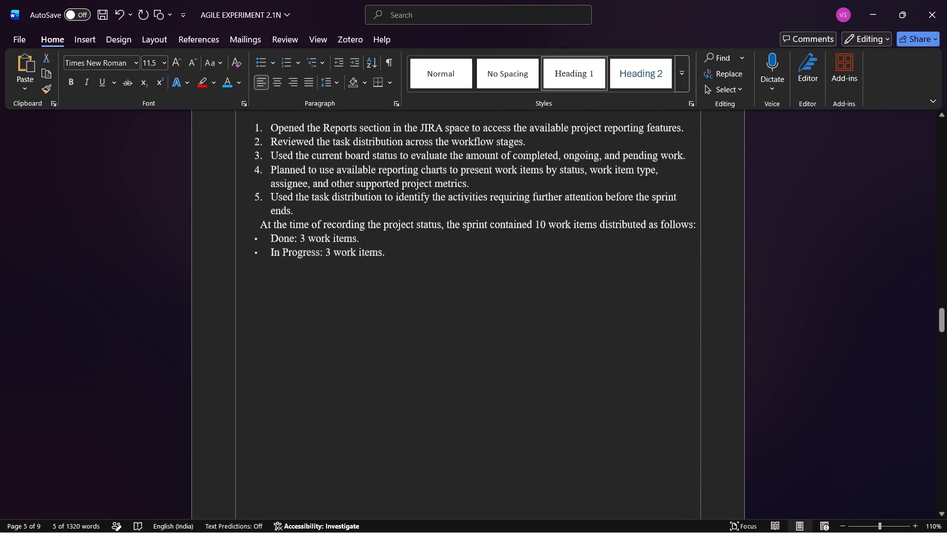
scroll(321, 424, down, 2)
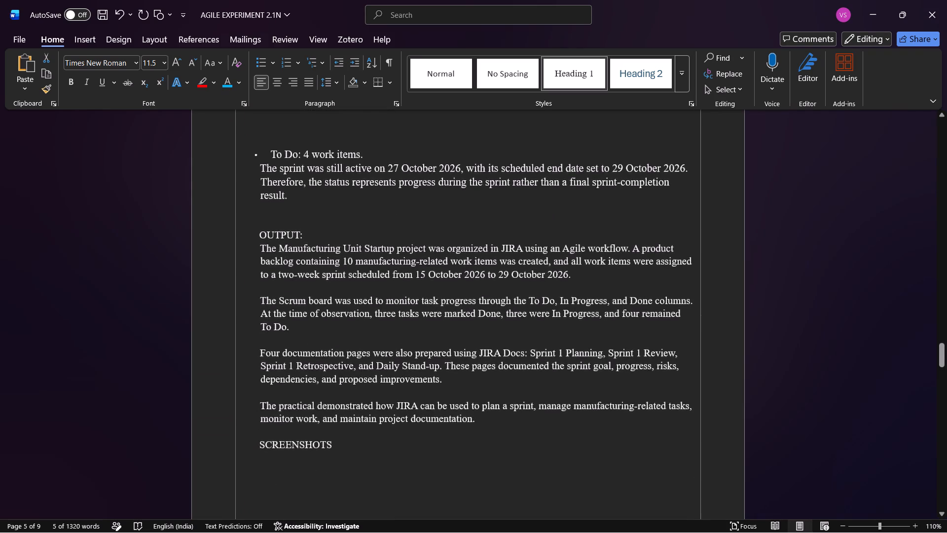
scroll(321, 424, up, 1)
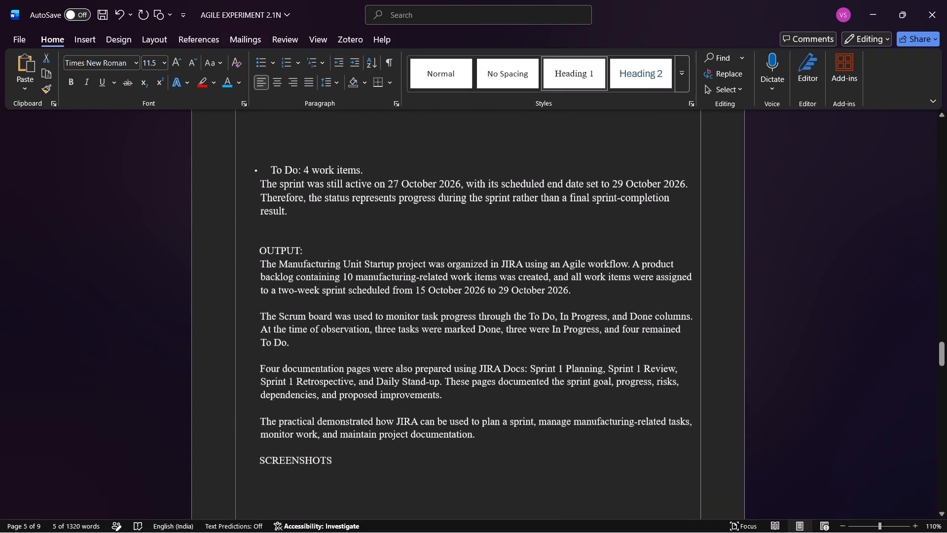
scroll(321, 424, up, 1)
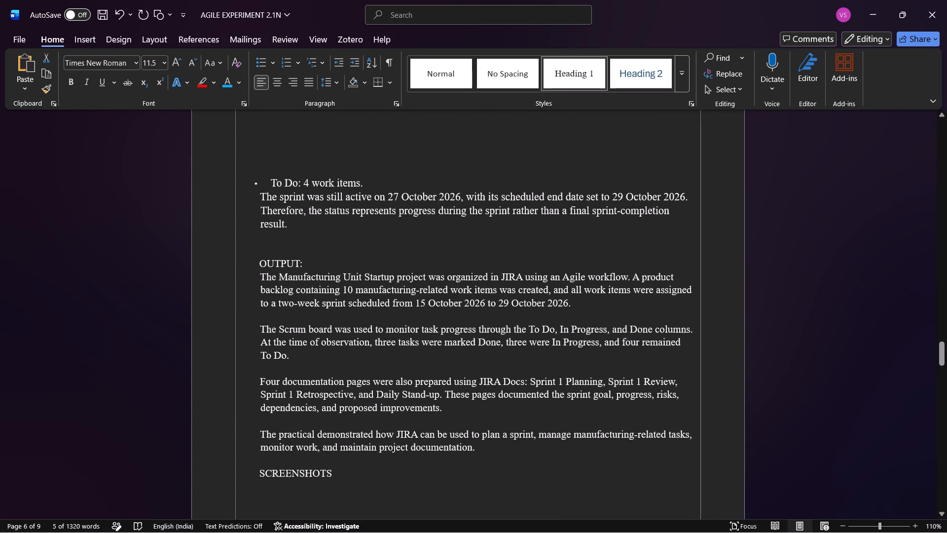
drag(308, 261, 264, 261)
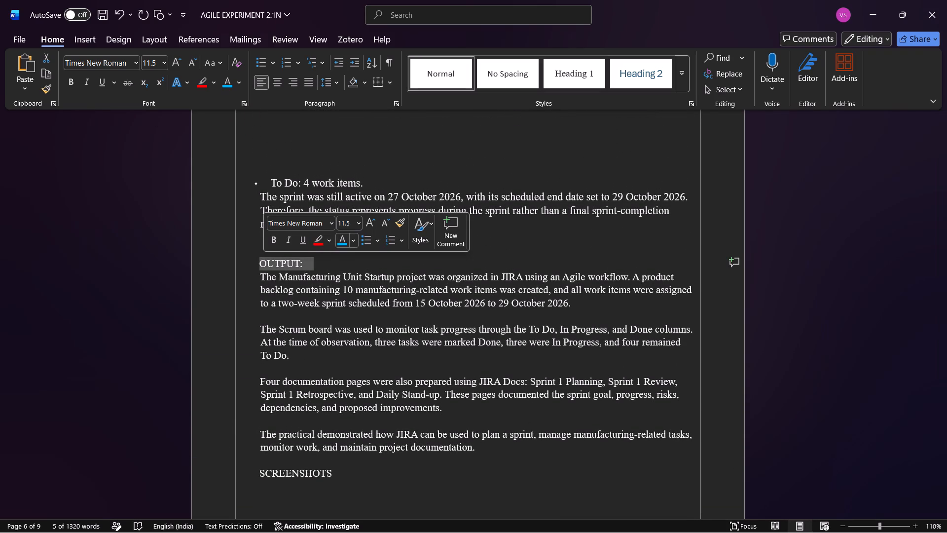
click(352, 241)
click(356, 442)
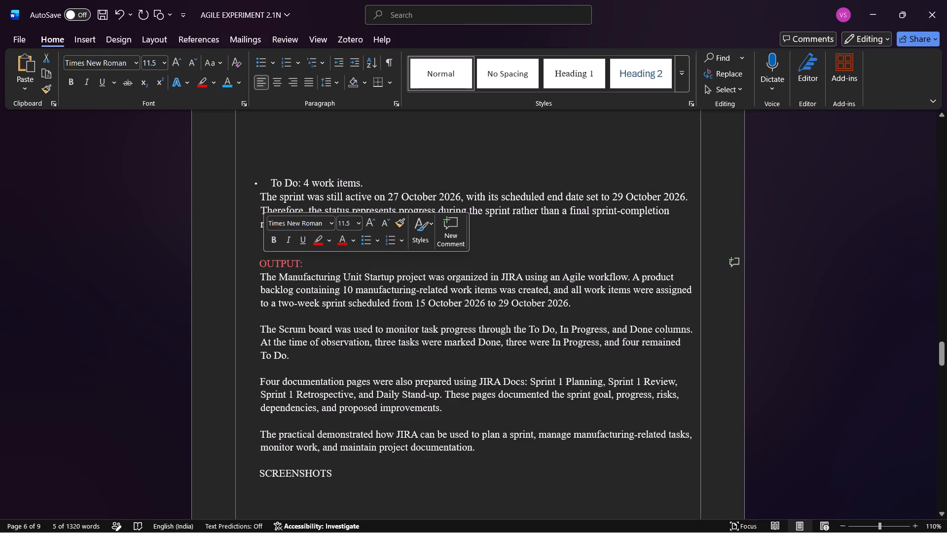
click(240, 439)
Set the font colour of the "SCREENSHOTS" heading below the output text to red.
scroll(240, 439, down, 1)
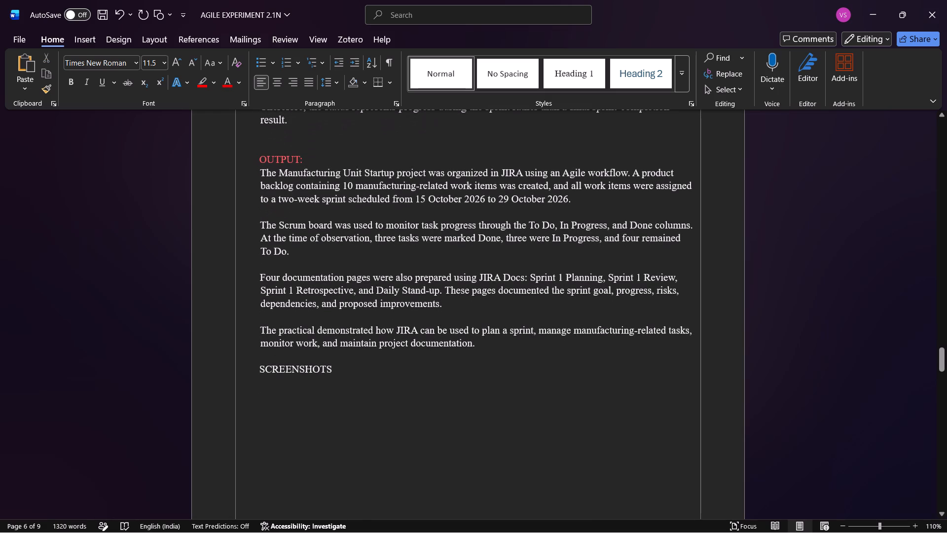
drag(344, 370, 256, 374)
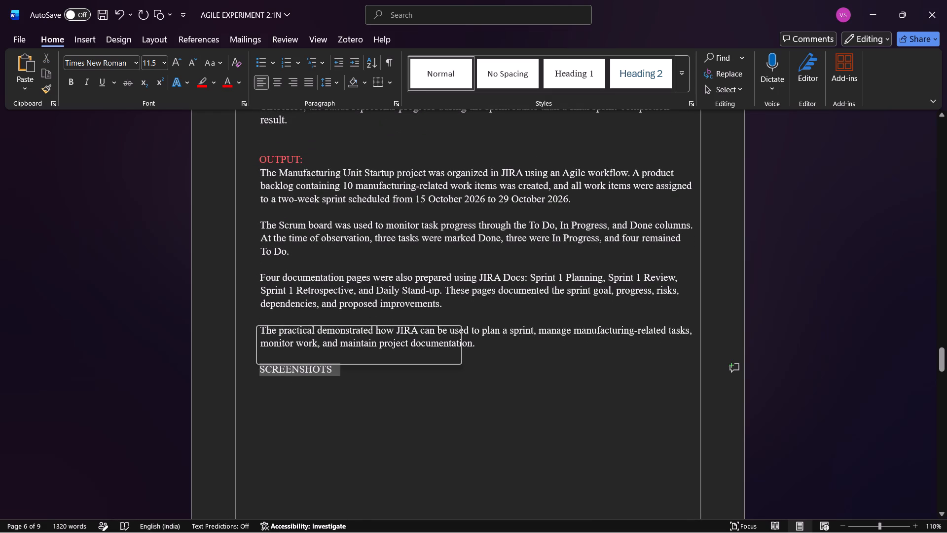
click(334, 355)
Set the font colour of the "7. LEARNING OUTCOME" heading on the last page to red.
scroll(346, 414, down, 1)
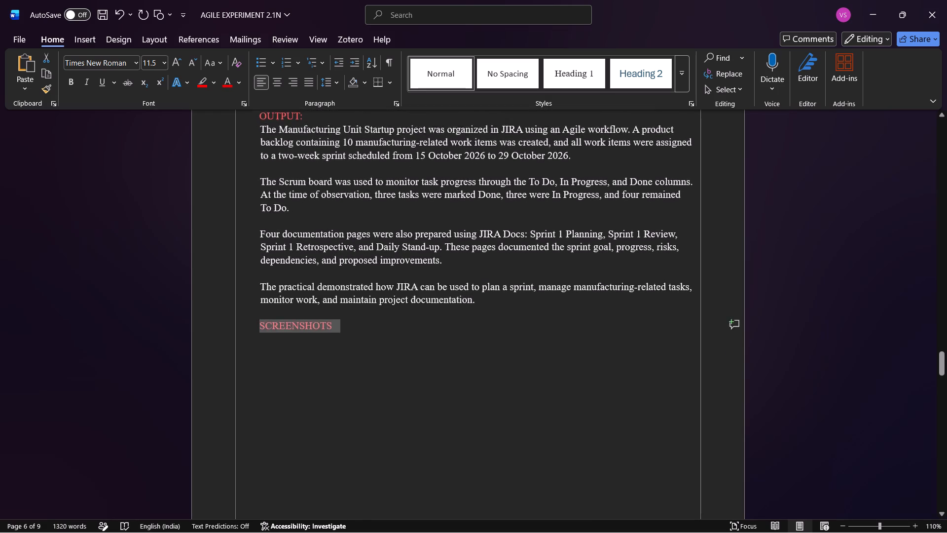
scroll(346, 414, down, 2)
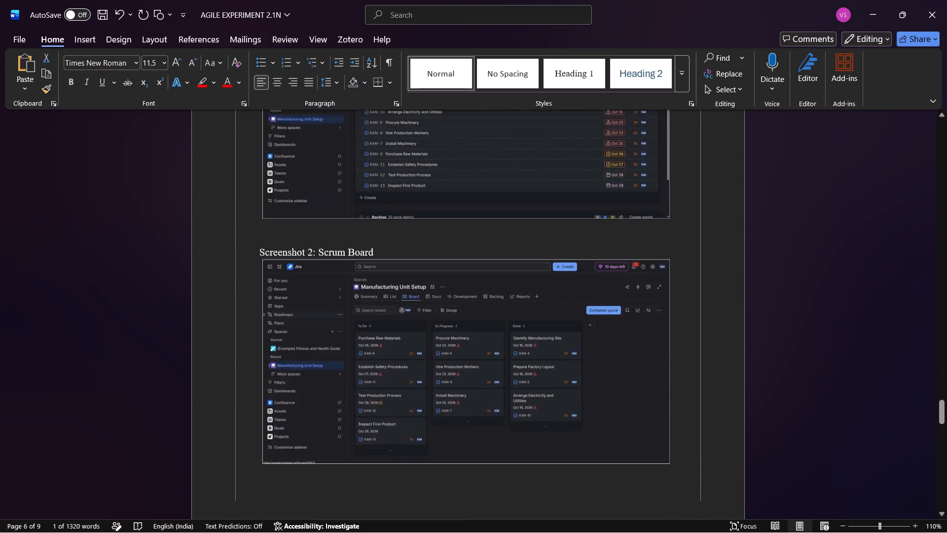
scroll(346, 414, down, 3)
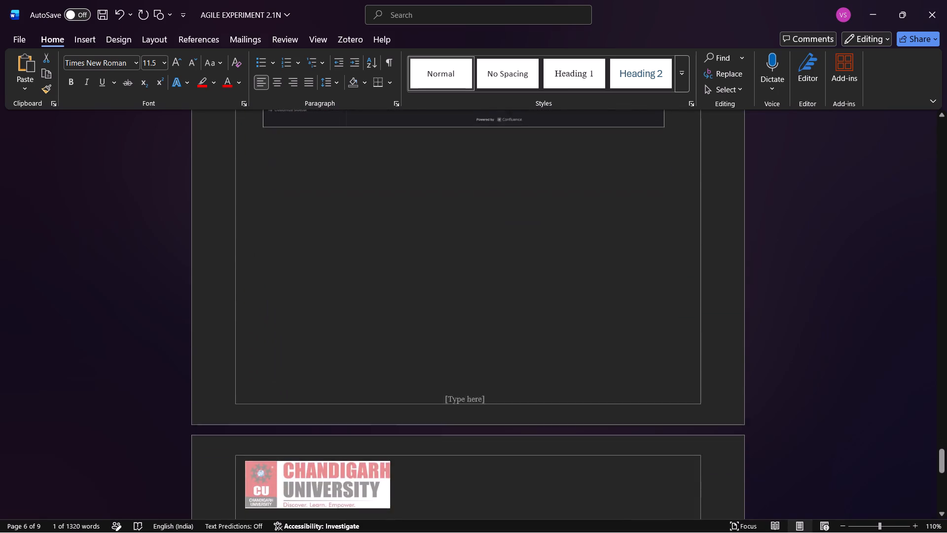
scroll(346, 414, down, 1)
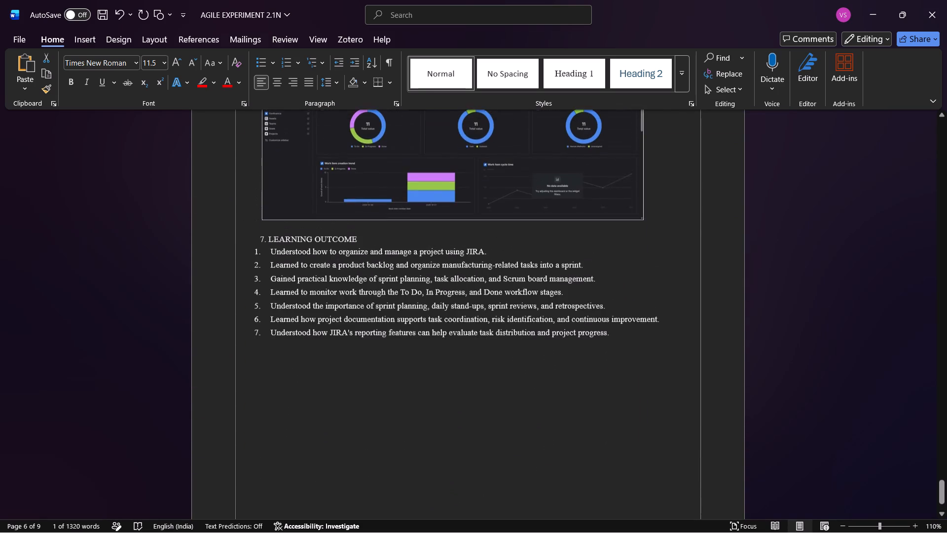
drag(364, 248, 313, 250)
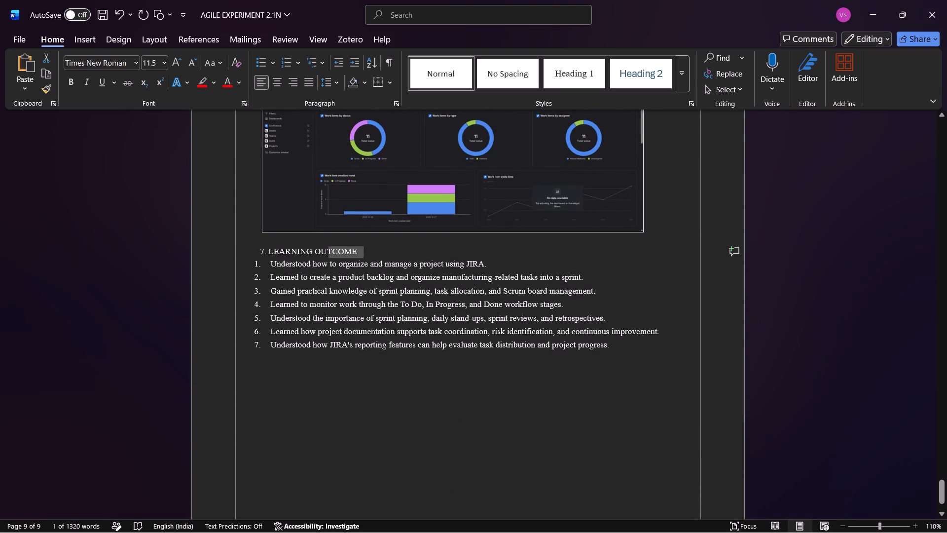
drag(313, 250, 259, 254)
click(334, 237)
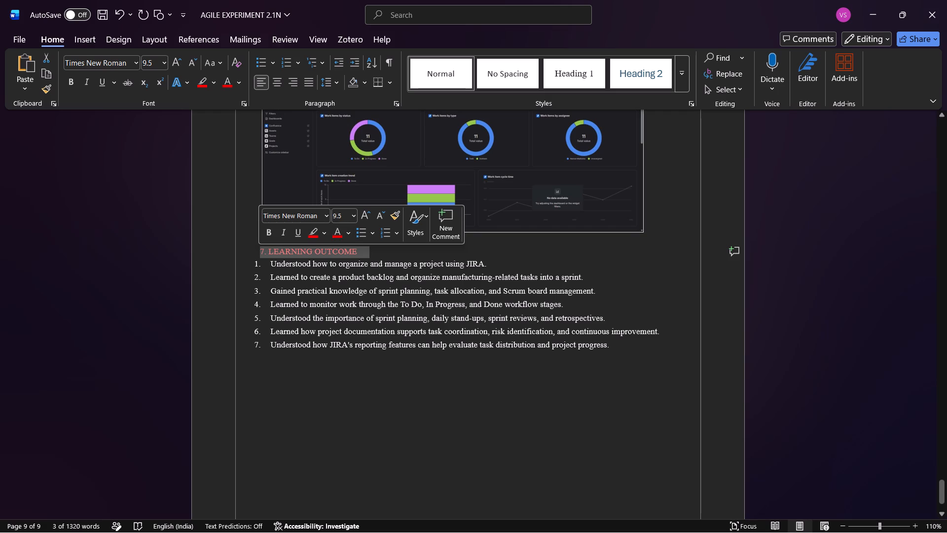
click(309, 384)
Review the heading colours from the last page back to the first page of the document.
scroll(309, 384, up, 3)
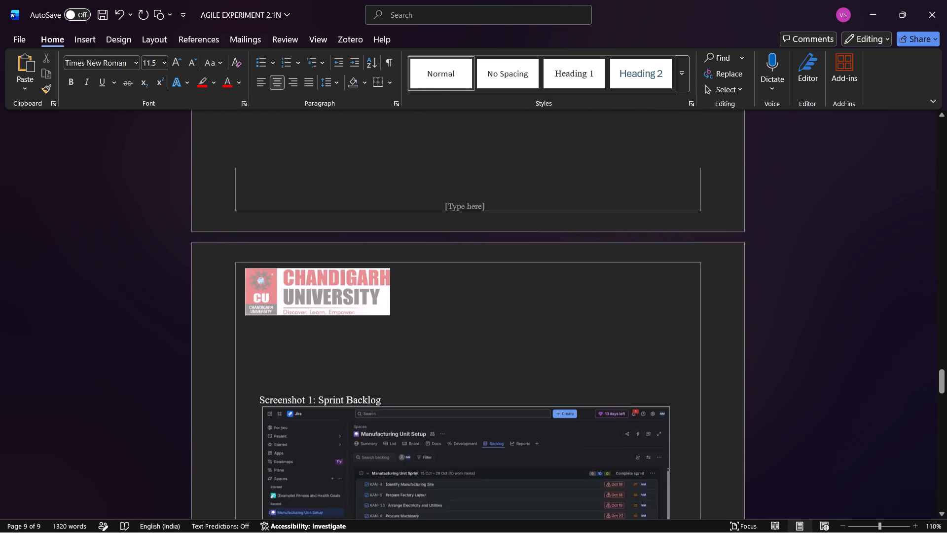
scroll(309, 384, up, 5)
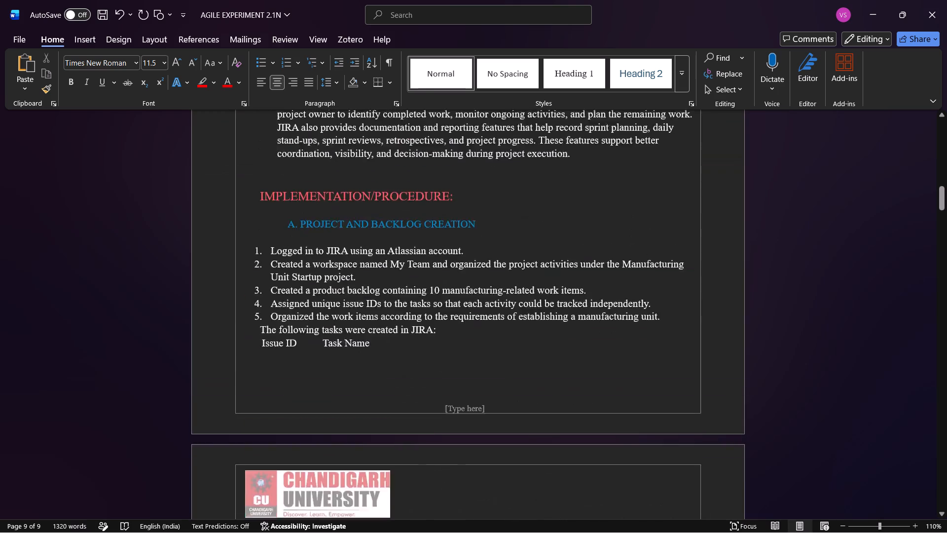
scroll(309, 384, up, 3)
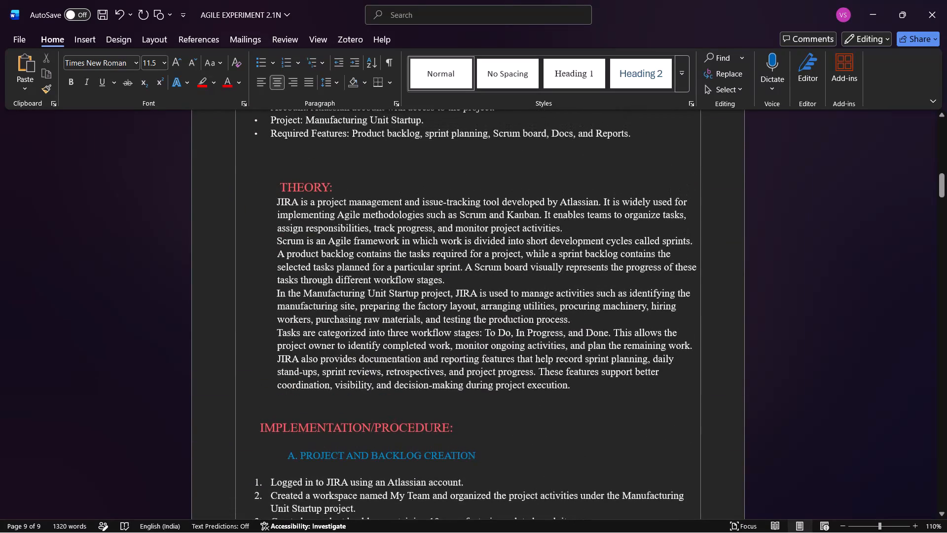
scroll(309, 384, up, 2)
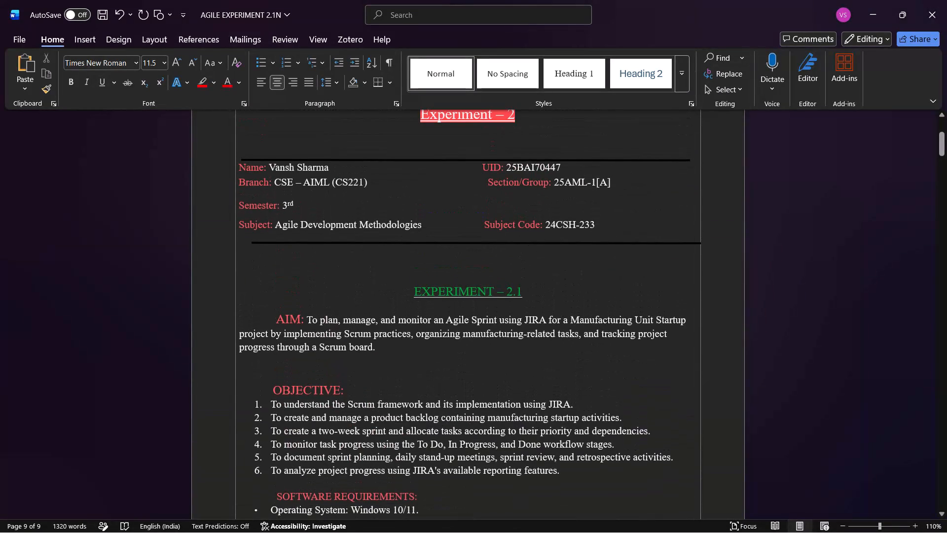
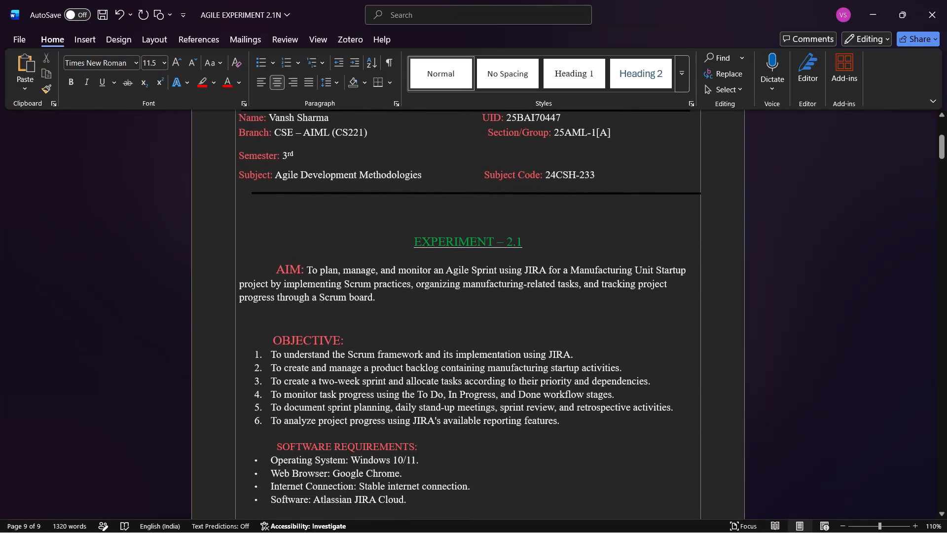
Set the font colour of the AIM paragraph text on the first page to the darkest orange theme shade.
scroll(370, 305, up, 1)
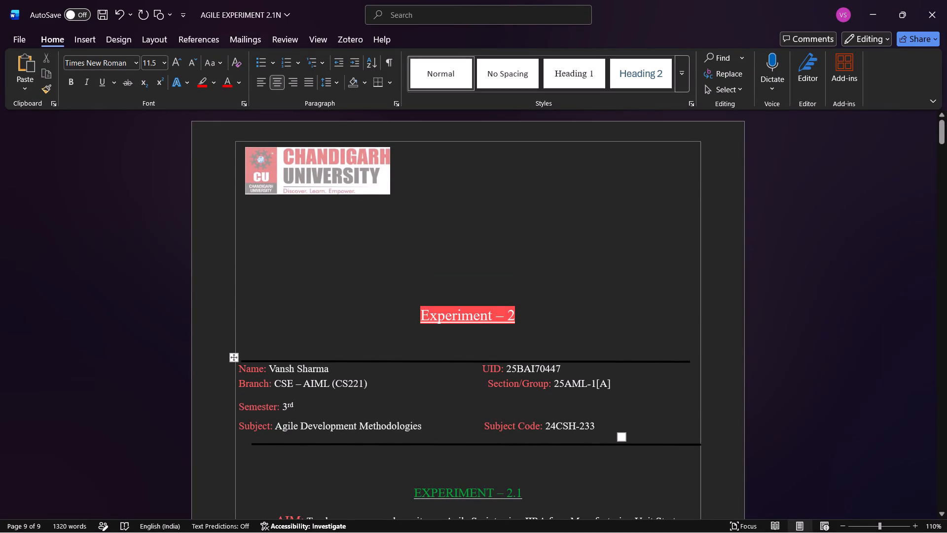
scroll(270, 370, down, 1)
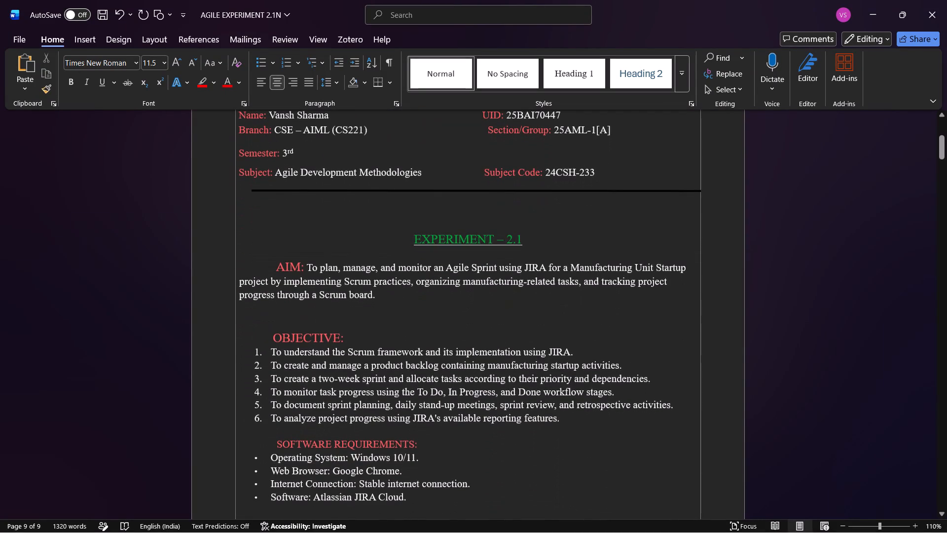
click(305, 266)
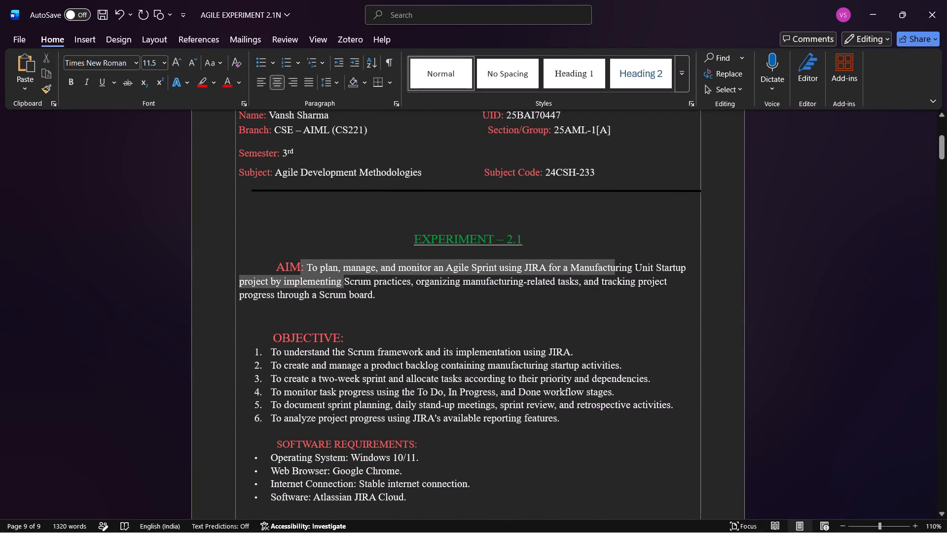
click(308, 267)
drag(308, 267, 383, 296)
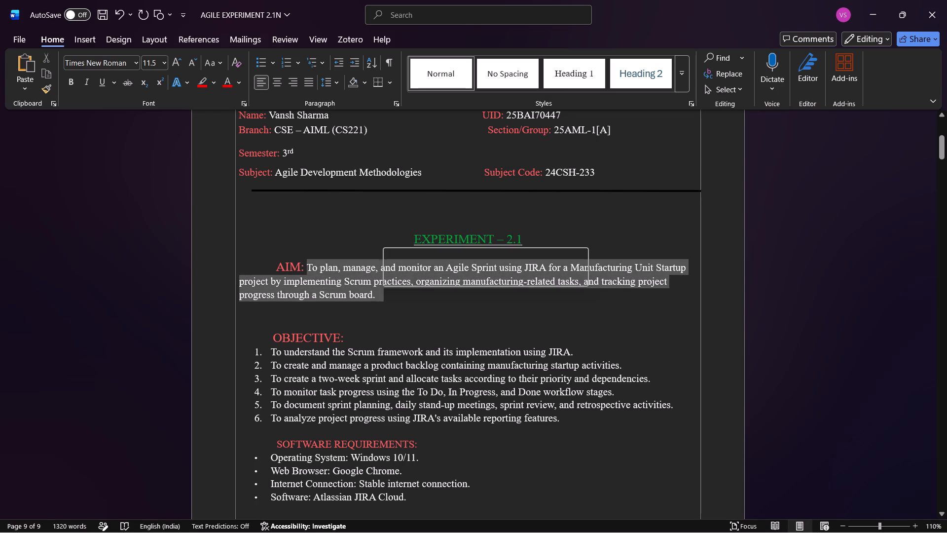
click(474, 276)
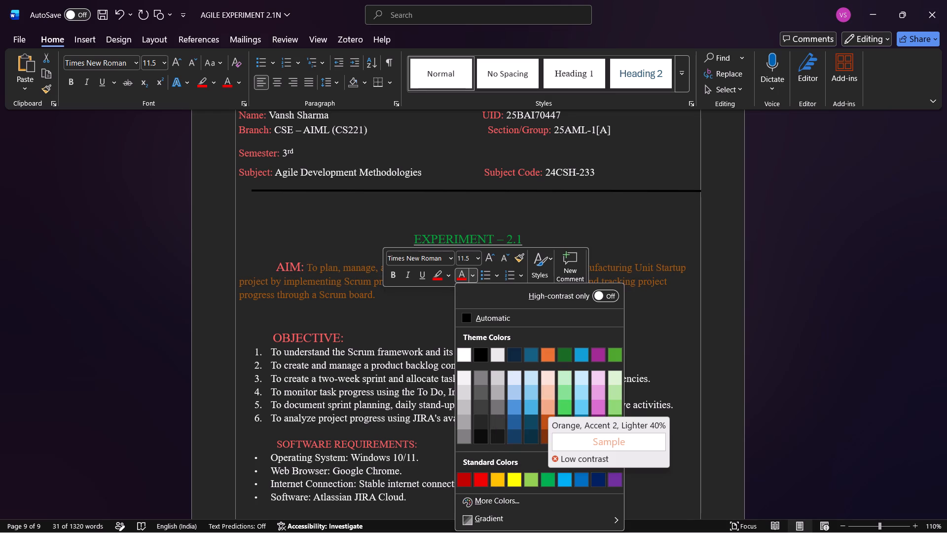
click(543, 436)
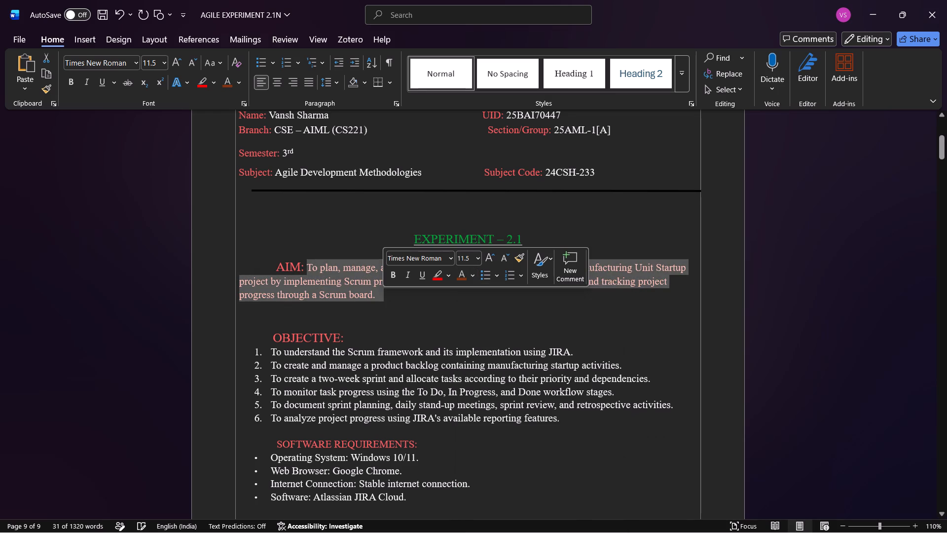
click(474, 453)
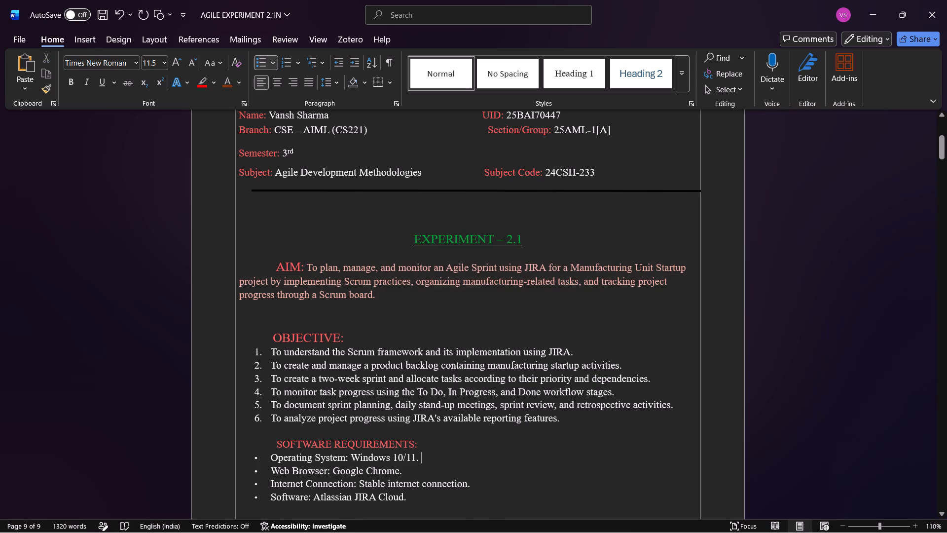
Apply the same dark orange font colour to items 1, 3 and 5 of the OBJECTIVE list.
drag(270, 351, 485, 360)
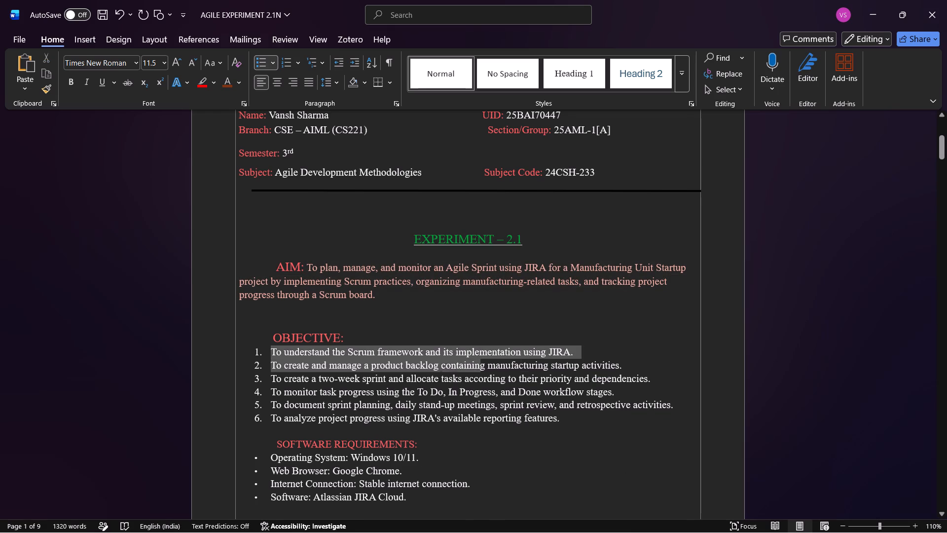
drag(485, 360, 573, 350)
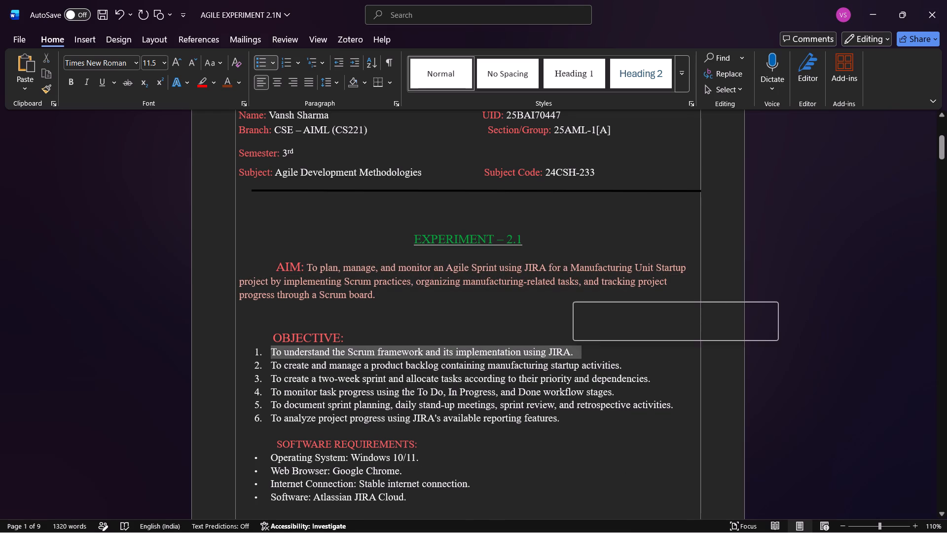
click(650, 331)
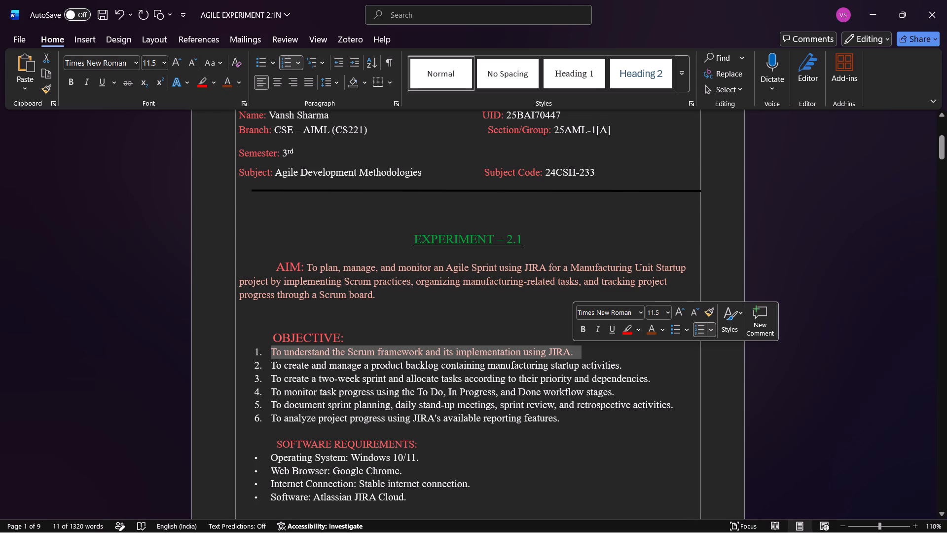
drag(272, 379, 562, 381)
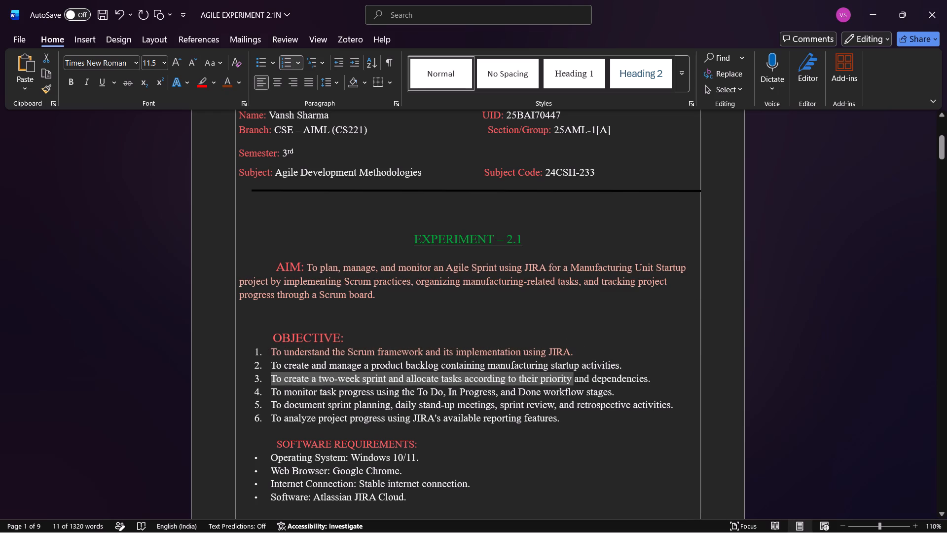
drag(562, 381, 667, 380)
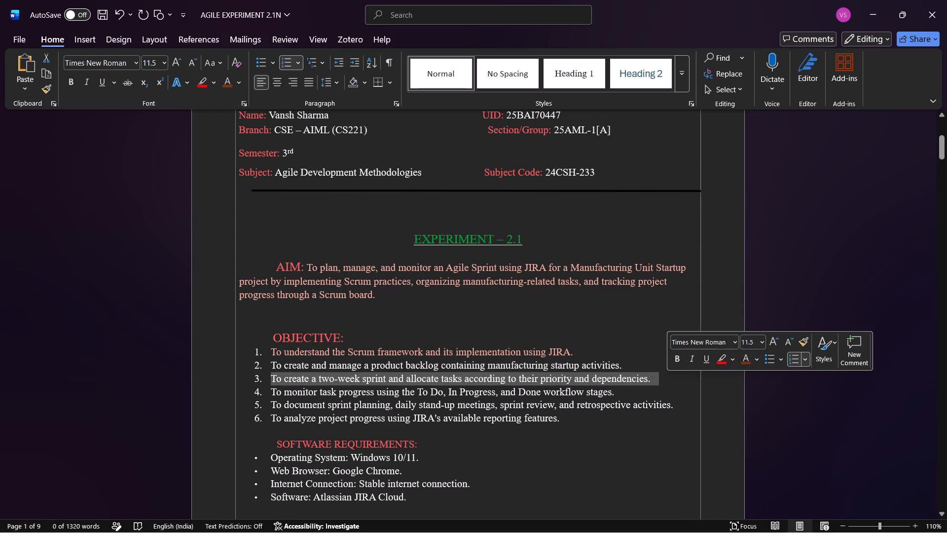
click(745, 362)
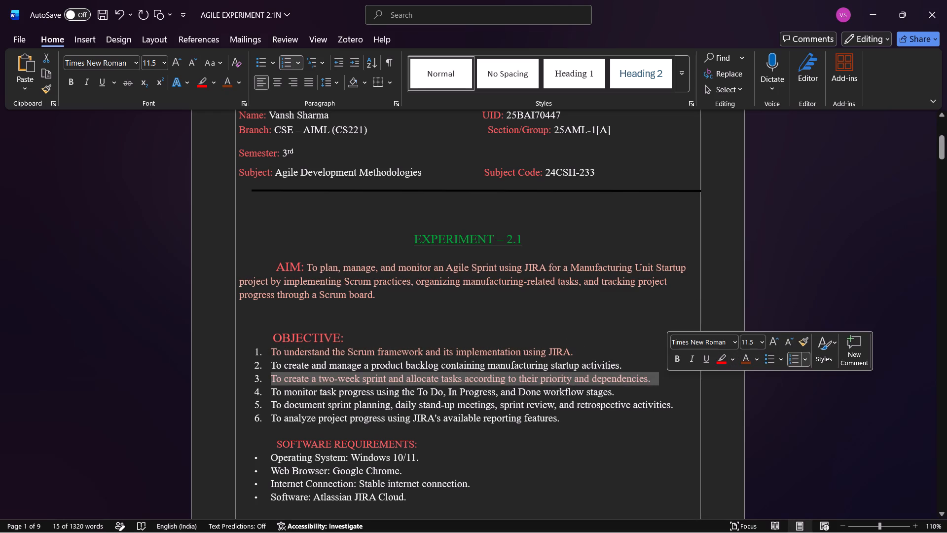
drag(273, 405, 645, 411)
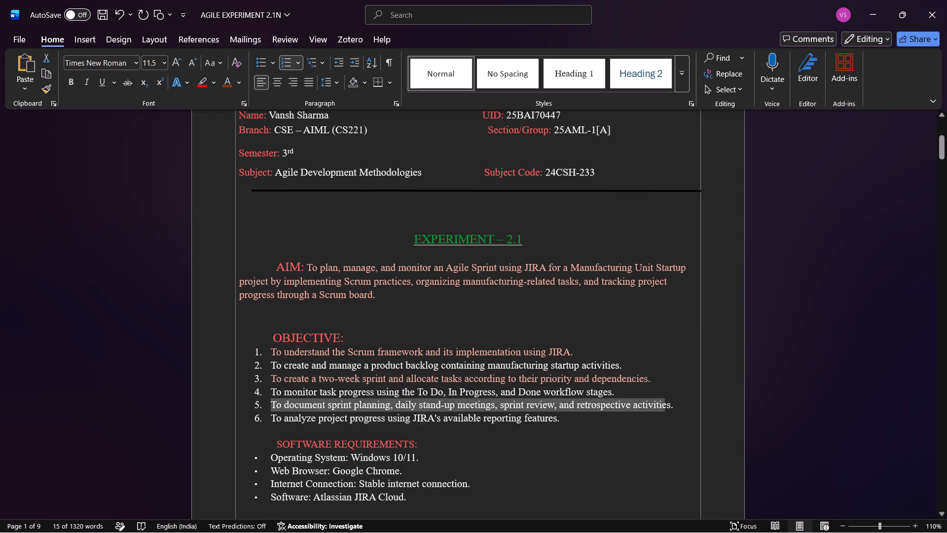
drag(645, 411, 690, 411)
click(769, 385)
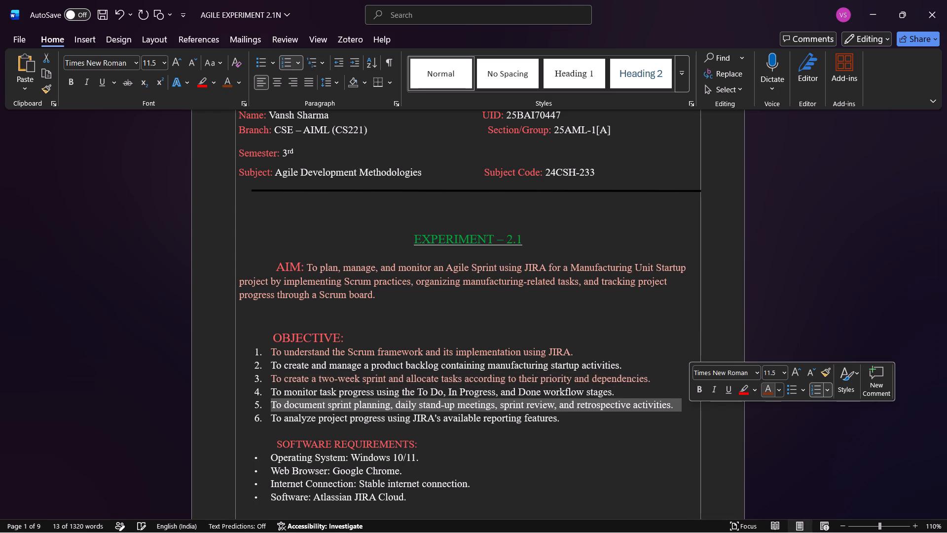
Colour the Operating System and Internet Connection bullets under SOFTWARE REQUIREMENTS in a green Accent 6 theme shade.
scroll(600, 449, down, 1)
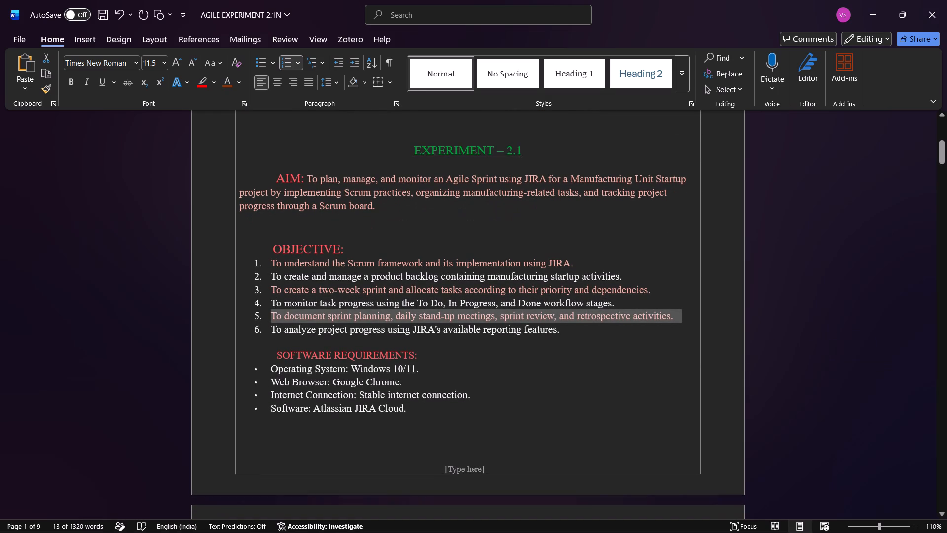
drag(269, 372, 411, 372)
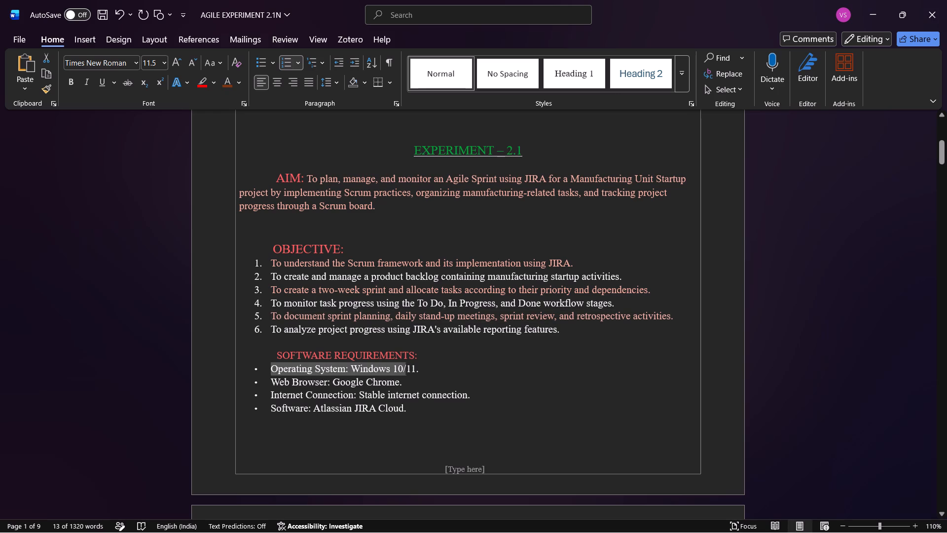
drag(411, 372, 421, 373)
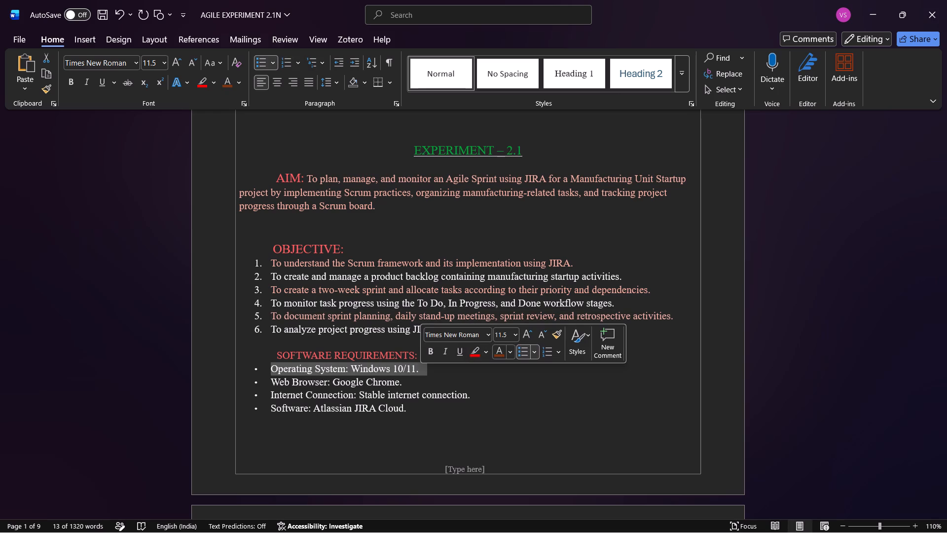
click(510, 353)
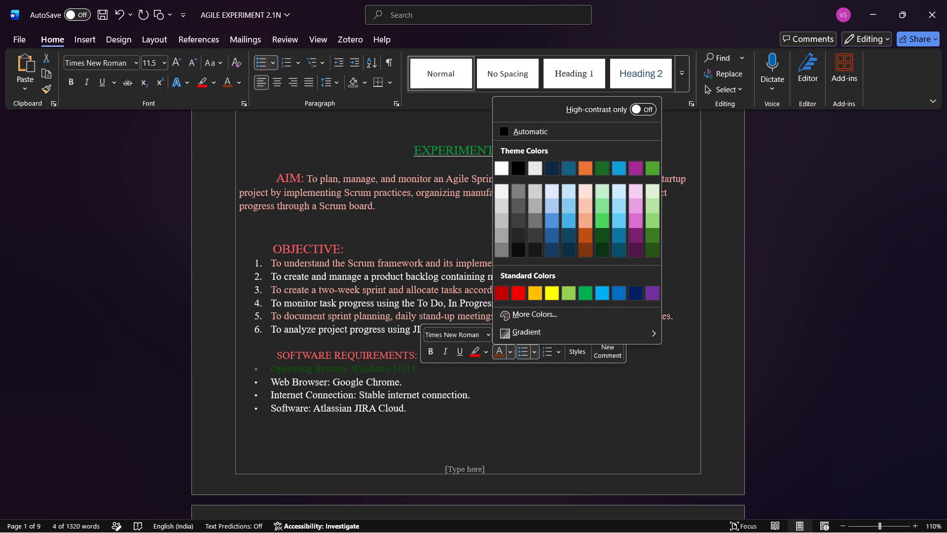
click(651, 238)
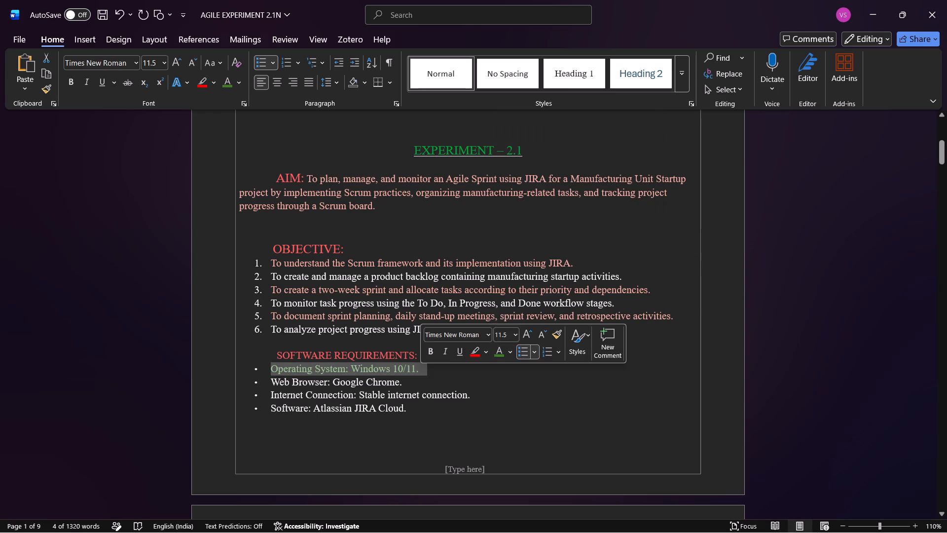
drag(270, 394, 447, 398)
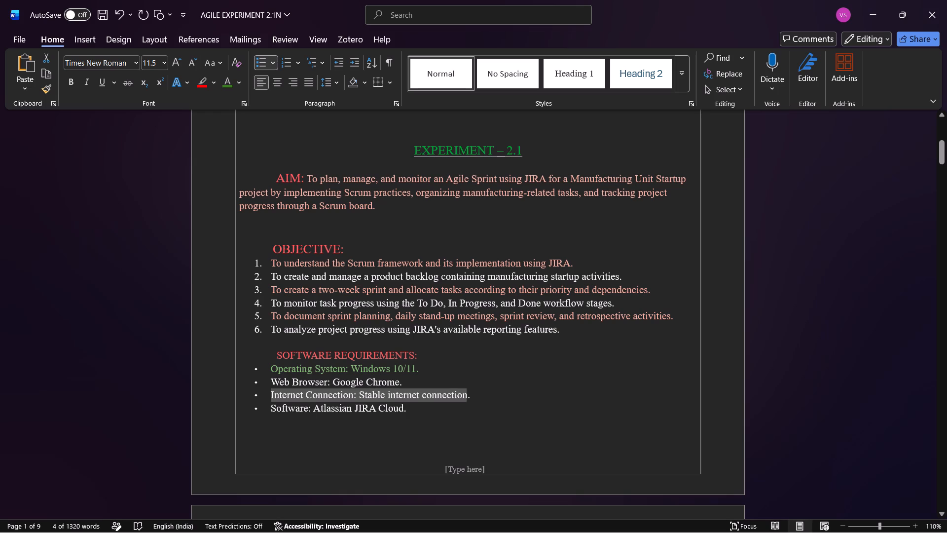
drag(447, 398, 471, 399)
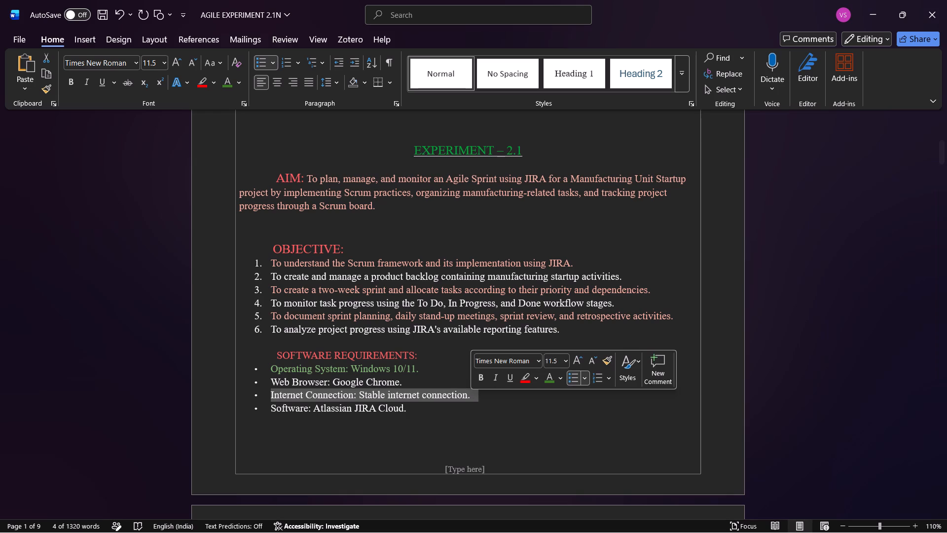
click(550, 382)
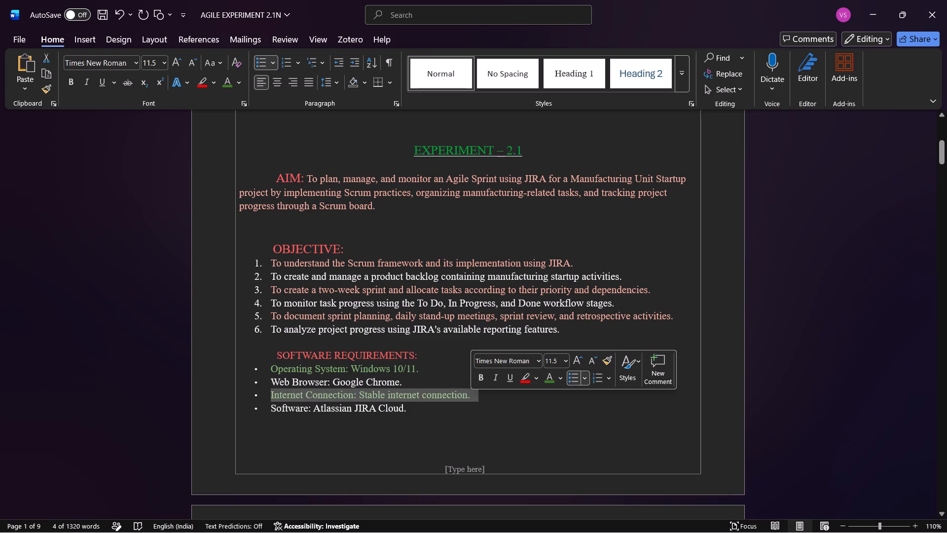
click(271, 381)
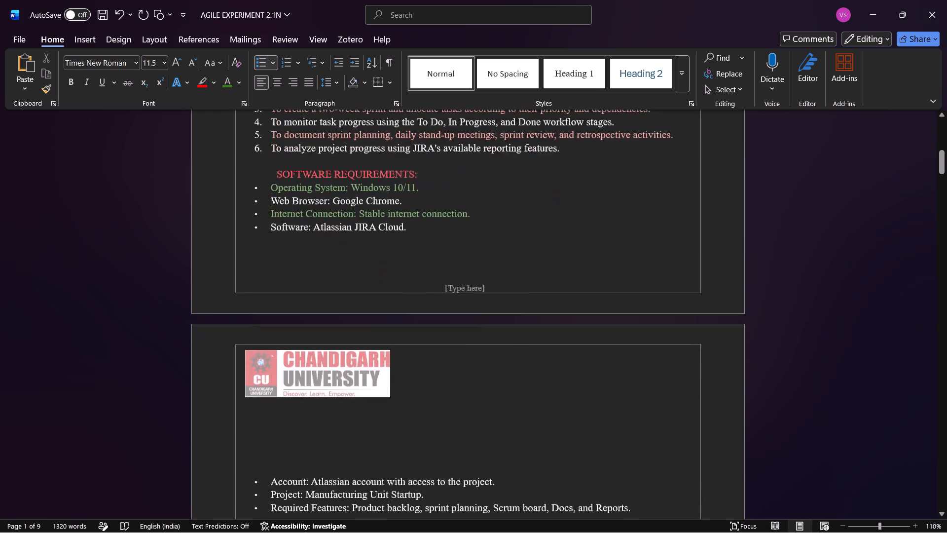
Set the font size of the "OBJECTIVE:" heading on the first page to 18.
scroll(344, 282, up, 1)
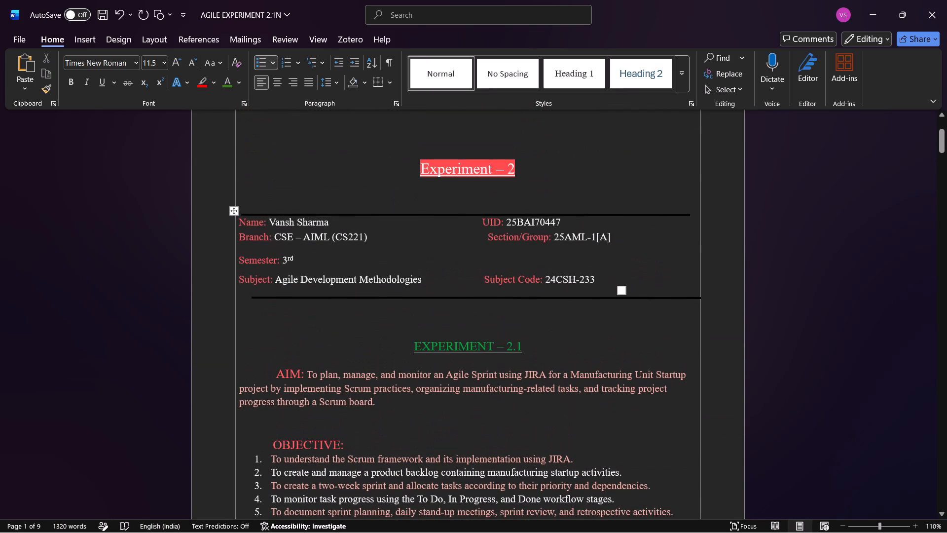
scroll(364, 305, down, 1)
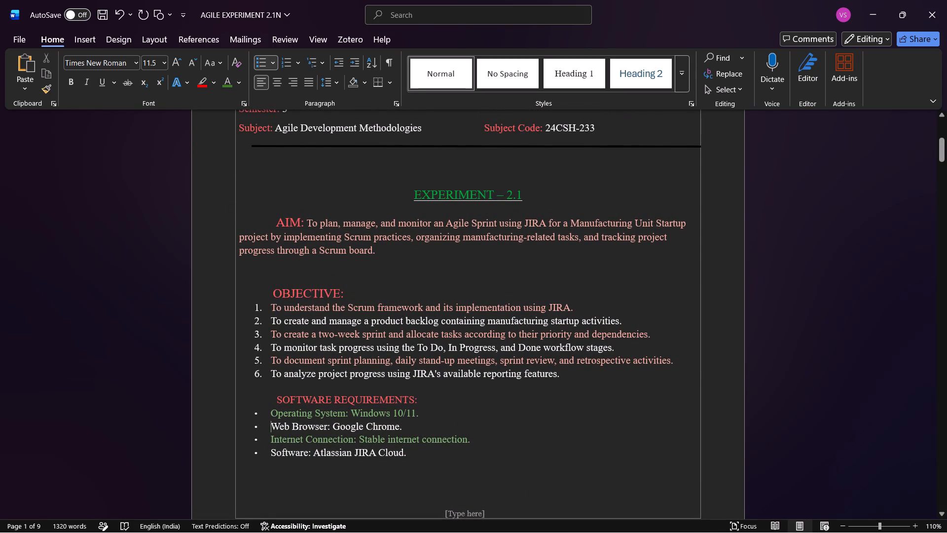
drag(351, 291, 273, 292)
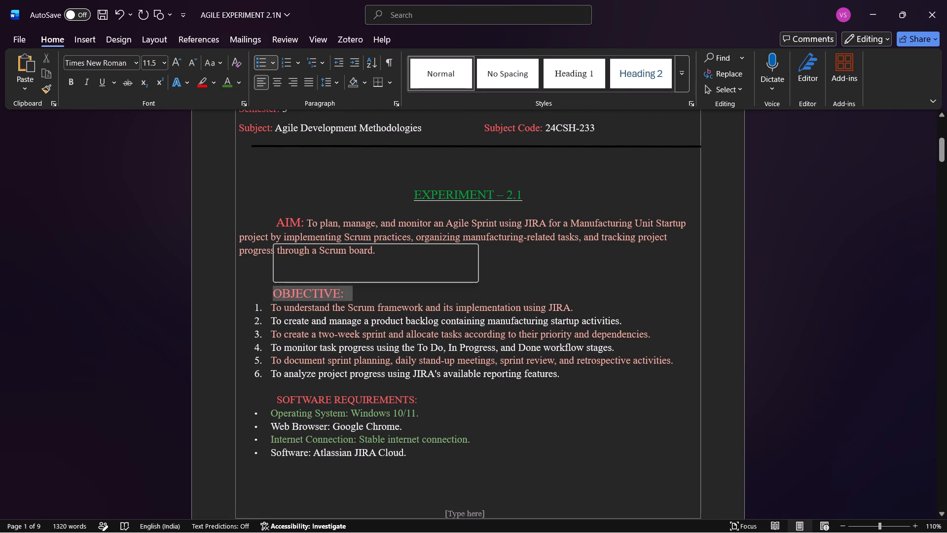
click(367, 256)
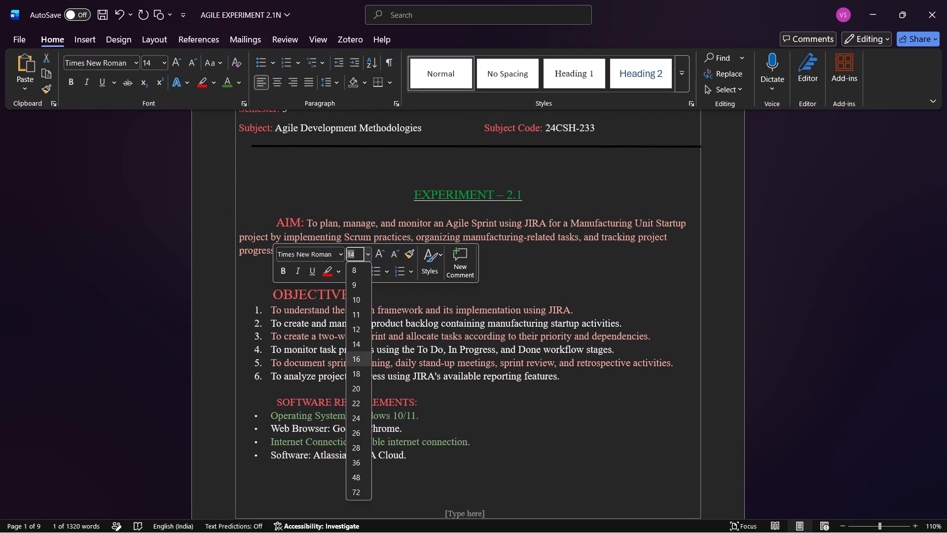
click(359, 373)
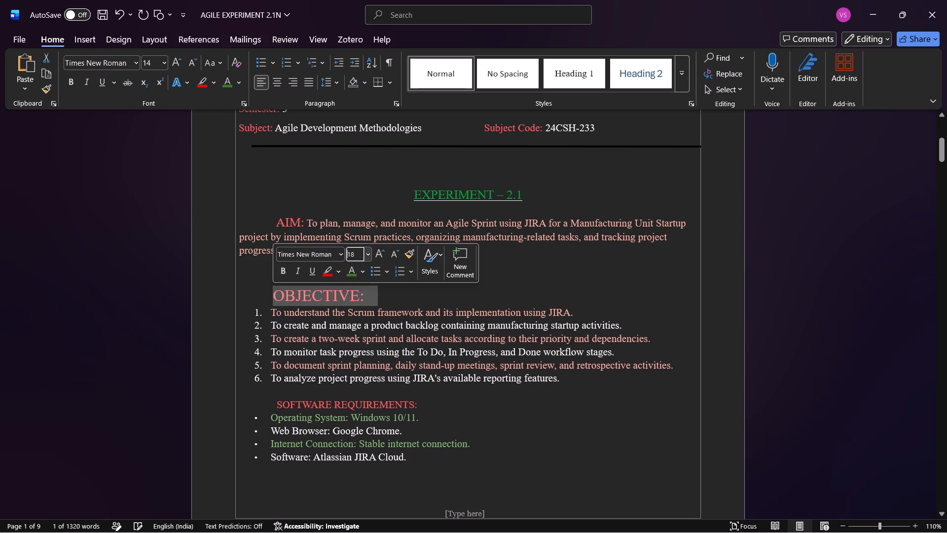
Set the font size of the "SOFTWARE REQUIREMENTS:" heading to 16.
drag(419, 403, 303, 405)
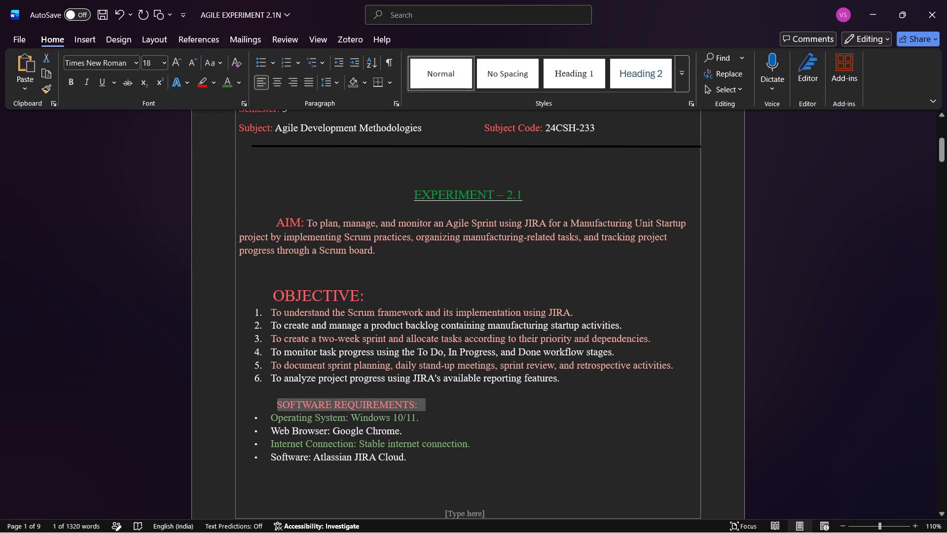
drag(303, 405, 301, 405)
click(393, 364)
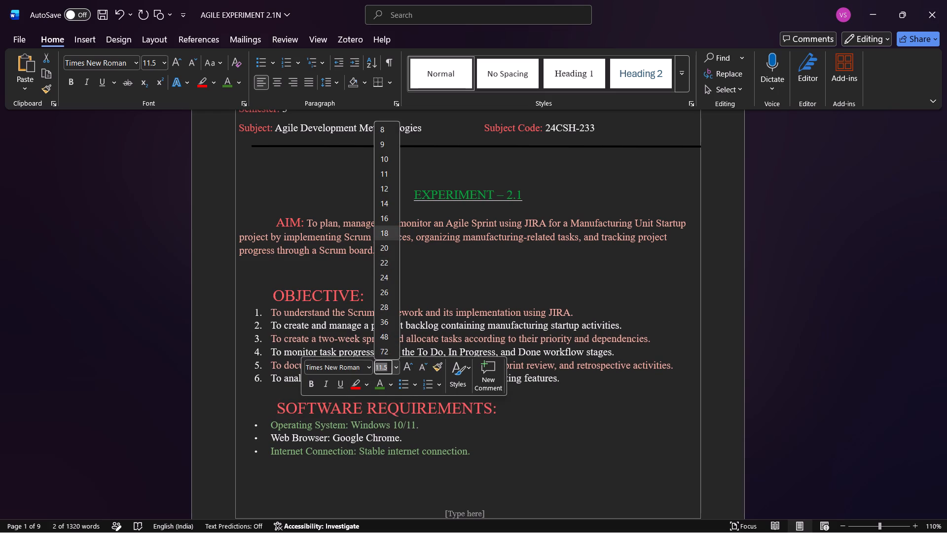
click(389, 219)
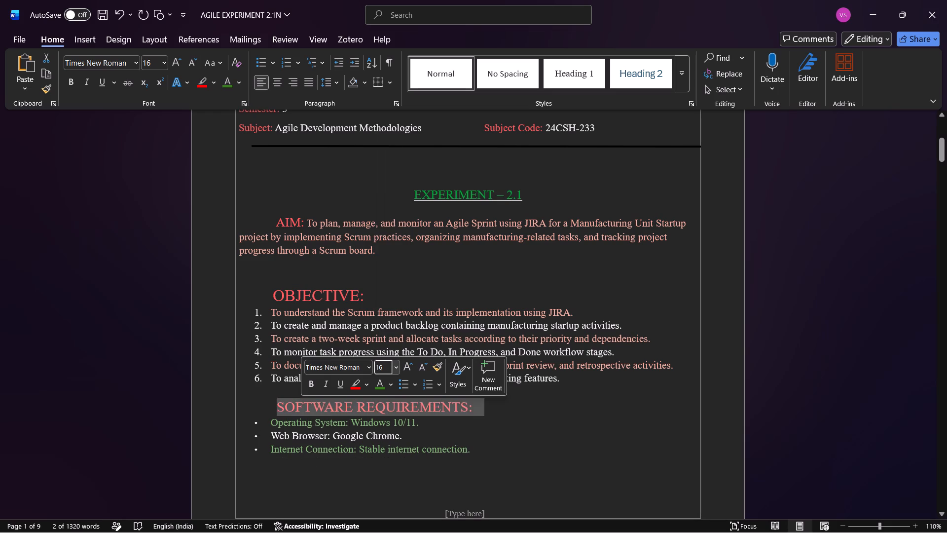
Set the font size of the "OBJECTIVE:" heading to 16.
click(380, 289)
drag(377, 293, 273, 291)
click(367, 255)
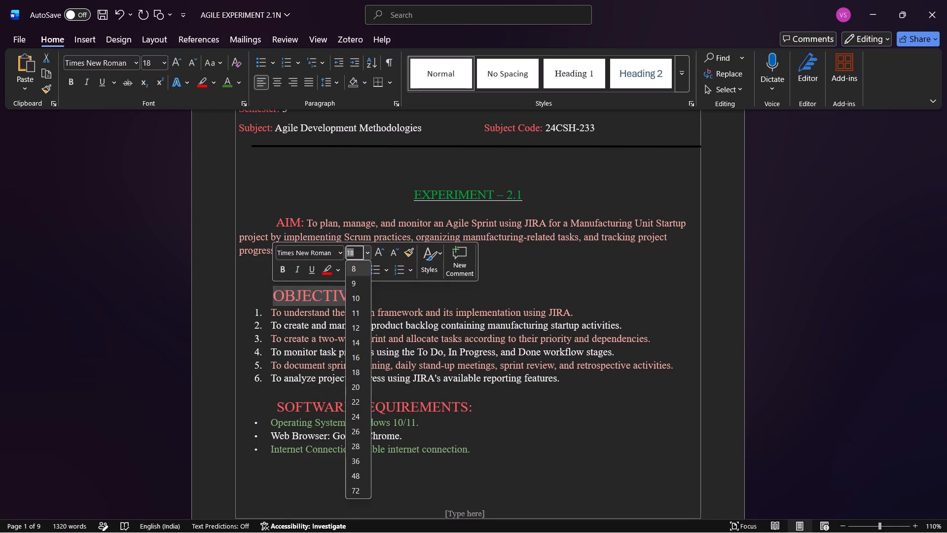
click(353, 354)
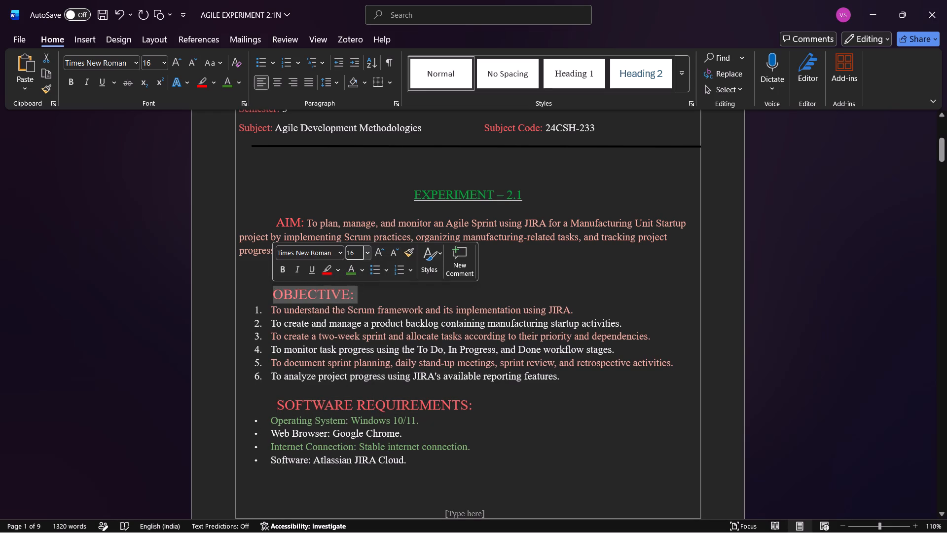
click(517, 272)
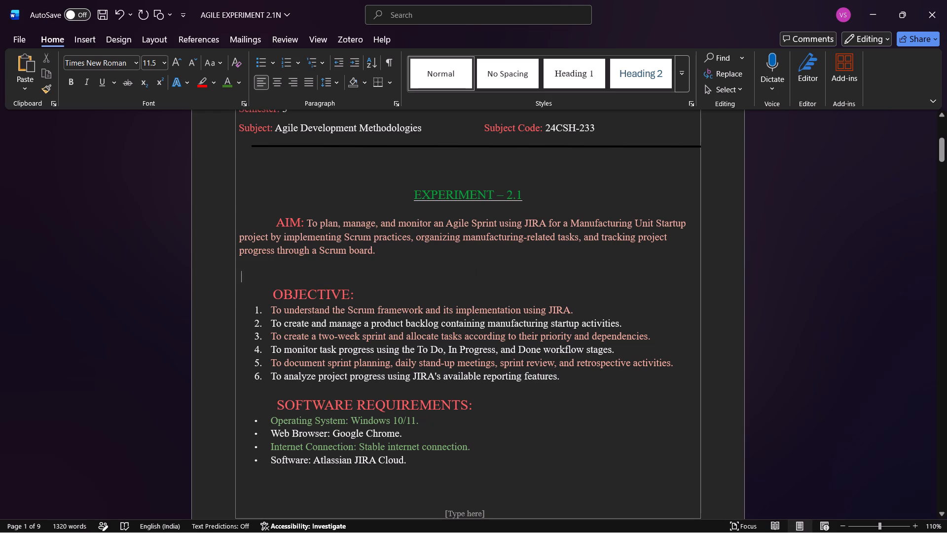
Set the font size of the "AIM:" label on the first page to 16.
drag(276, 225, 299, 222)
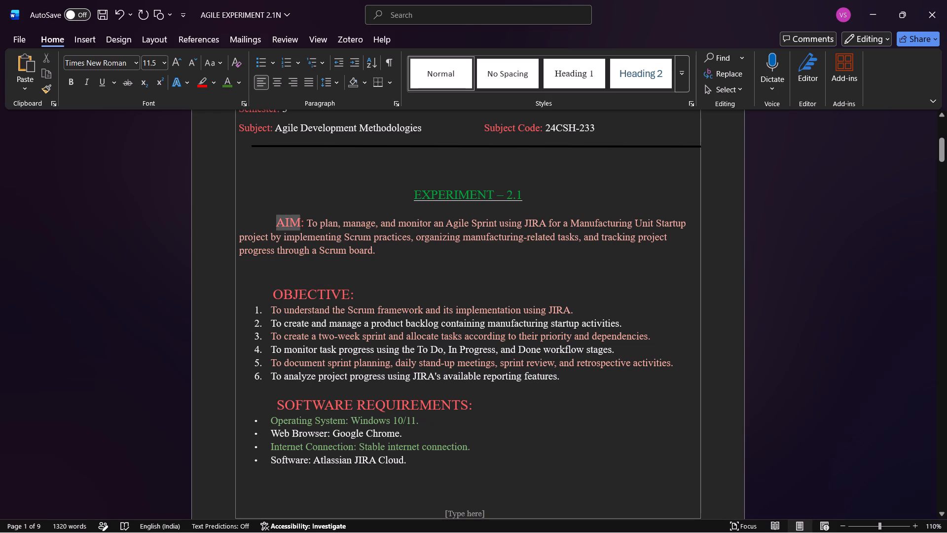
drag(299, 222, 303, 223)
click(398, 186)
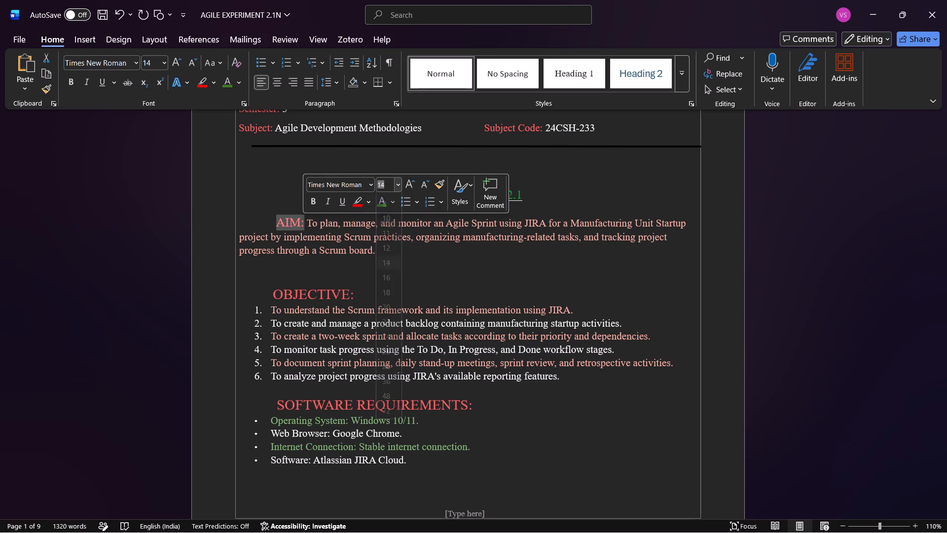
click(384, 289)
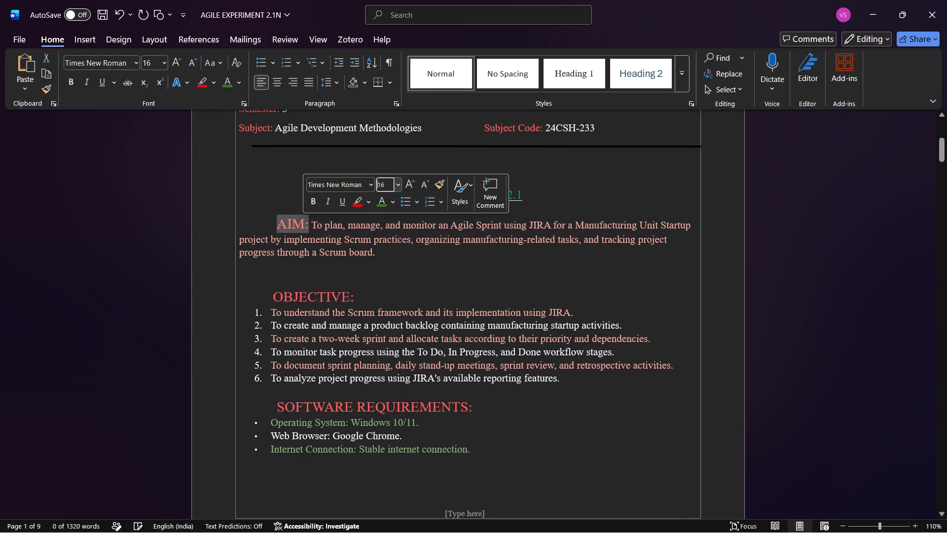
click(429, 283)
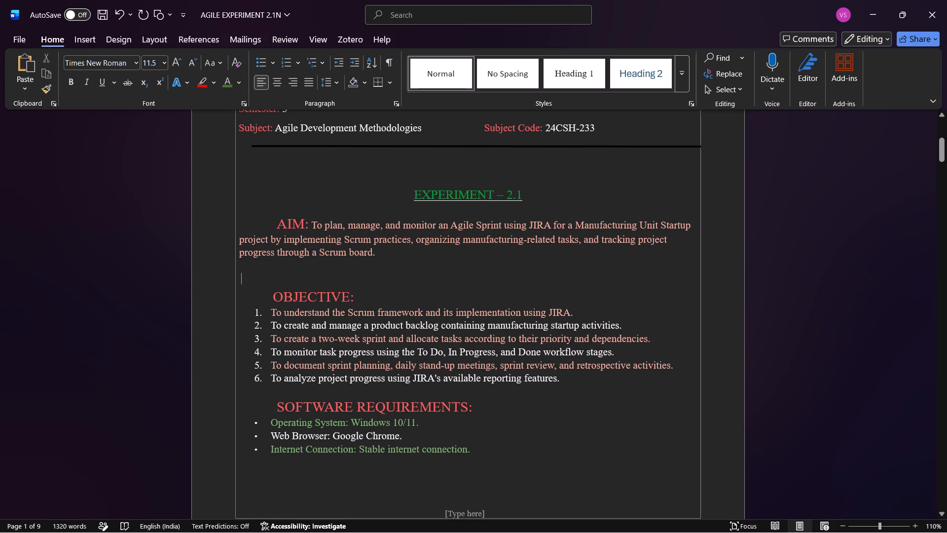
Set the font size of the underlined "EXPERIMENT – 2.1" heading to 11.
click(416, 197)
drag(416, 197, 525, 192)
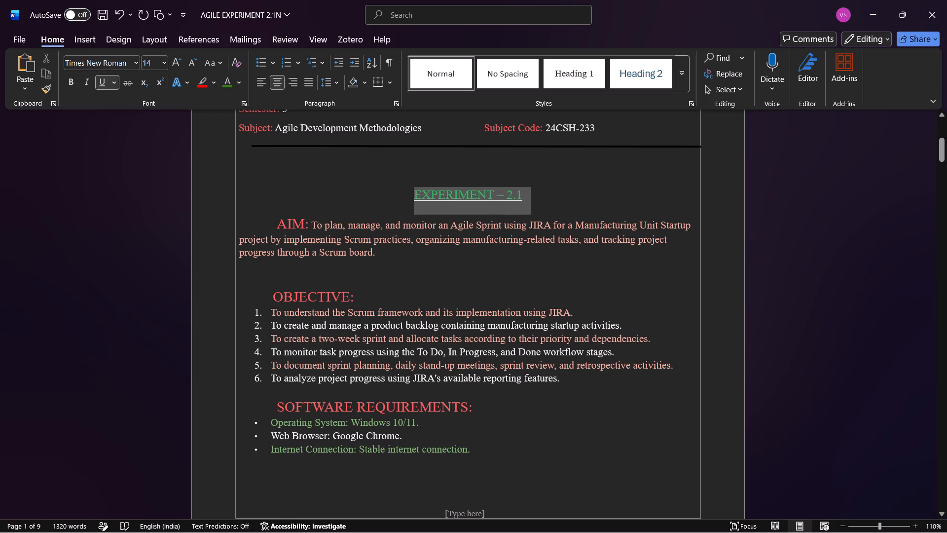
drag(525, 192, 528, 192)
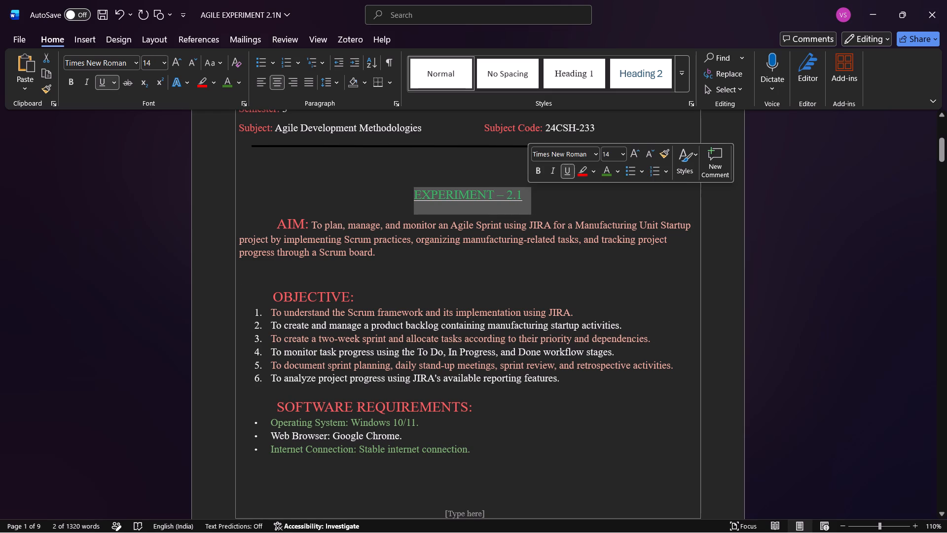
click(622, 154)
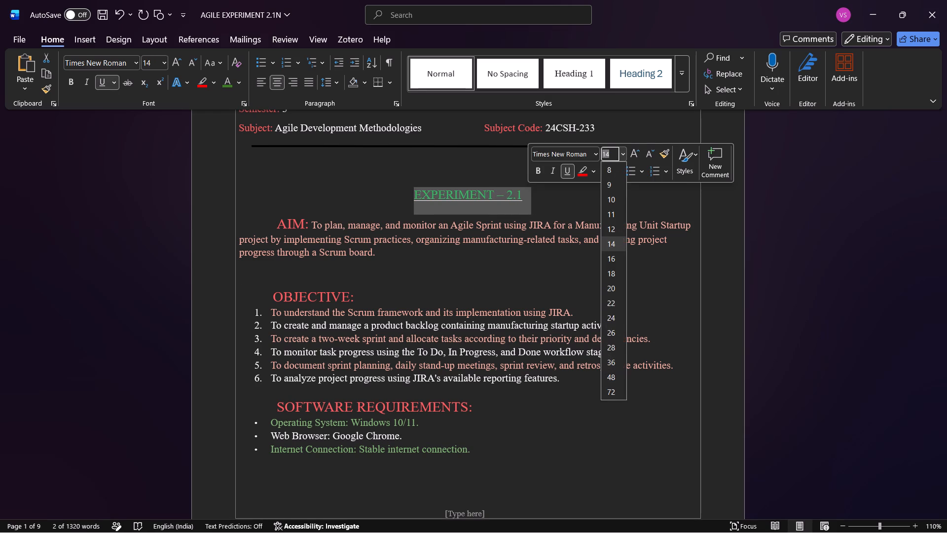
click(611, 216)
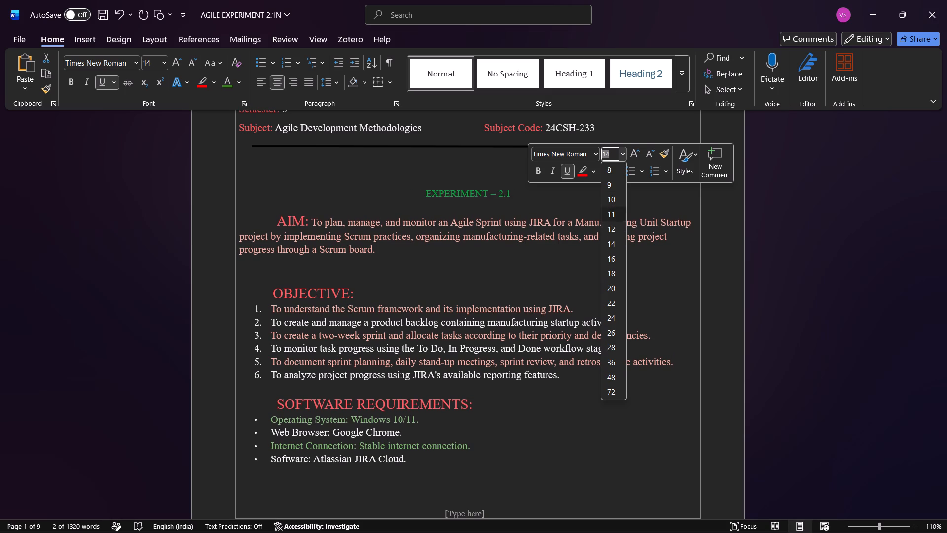
click(601, 292)
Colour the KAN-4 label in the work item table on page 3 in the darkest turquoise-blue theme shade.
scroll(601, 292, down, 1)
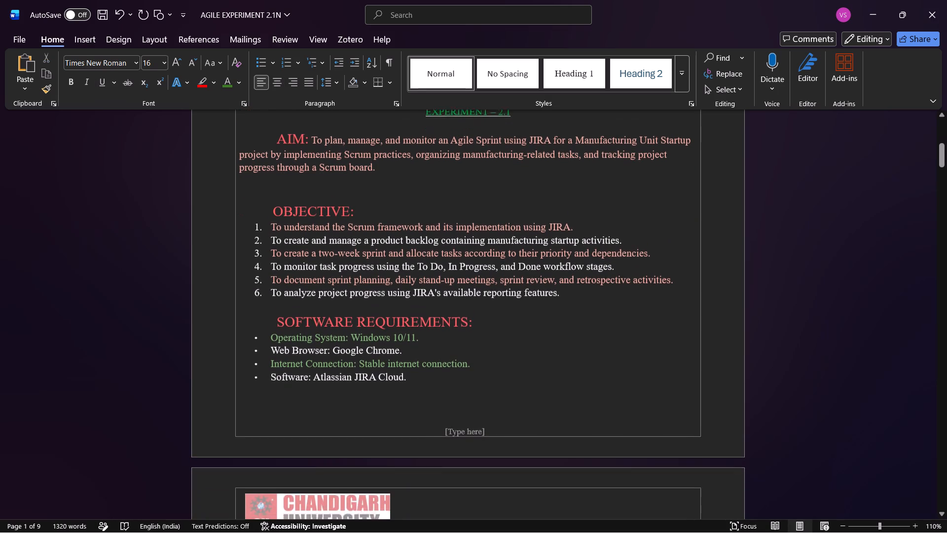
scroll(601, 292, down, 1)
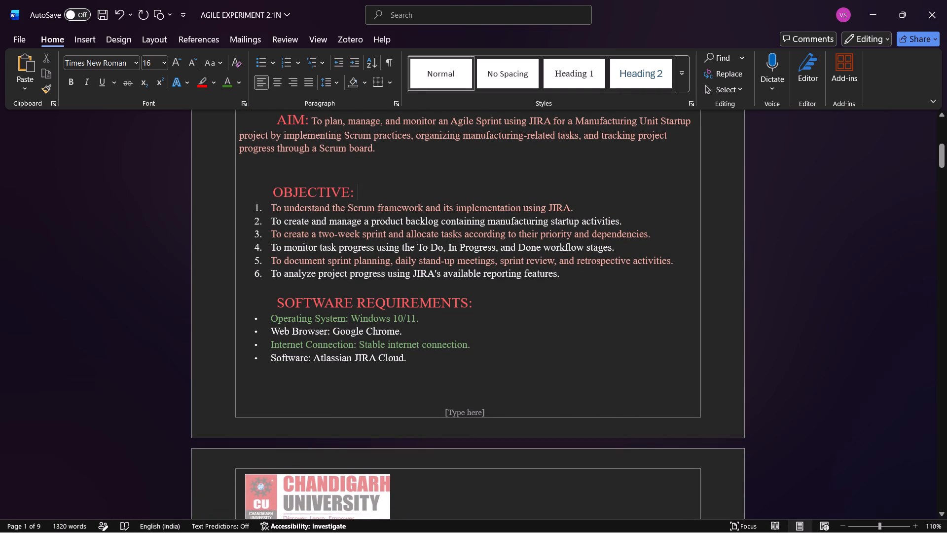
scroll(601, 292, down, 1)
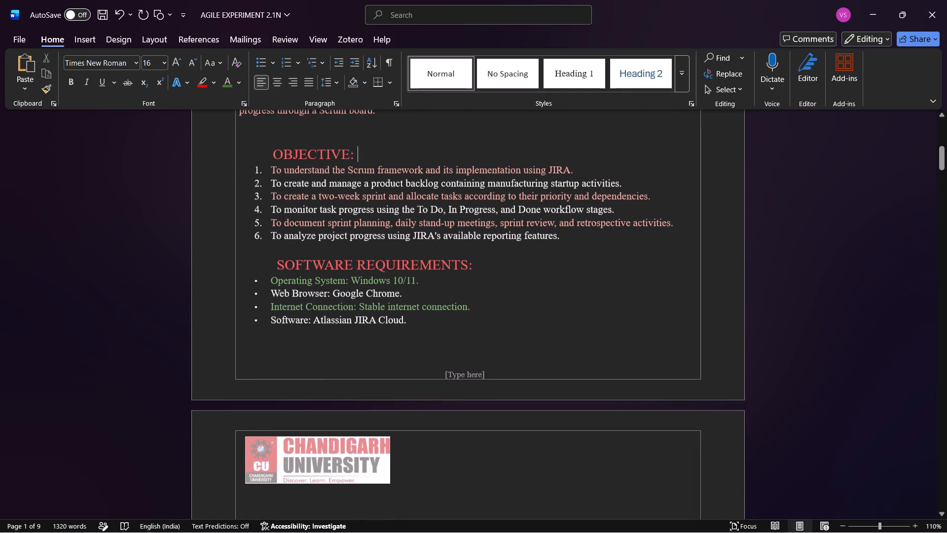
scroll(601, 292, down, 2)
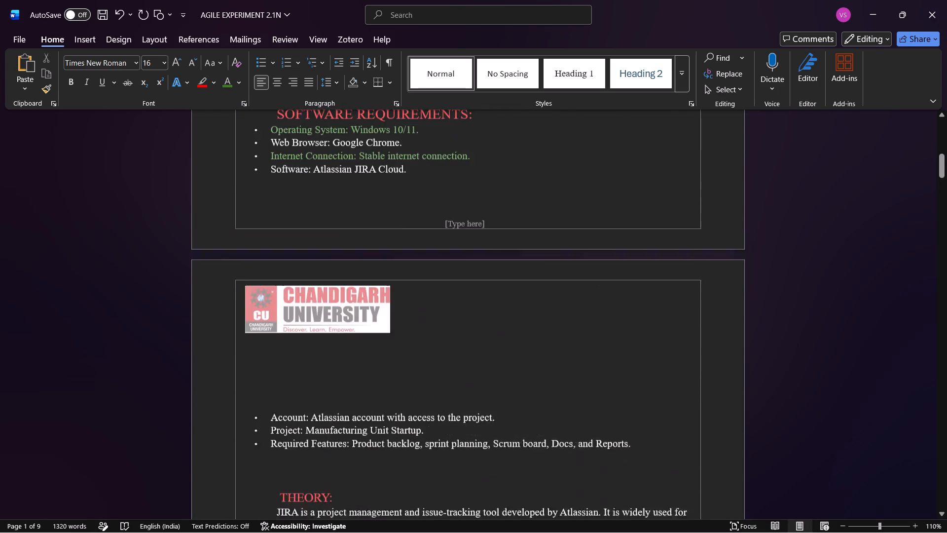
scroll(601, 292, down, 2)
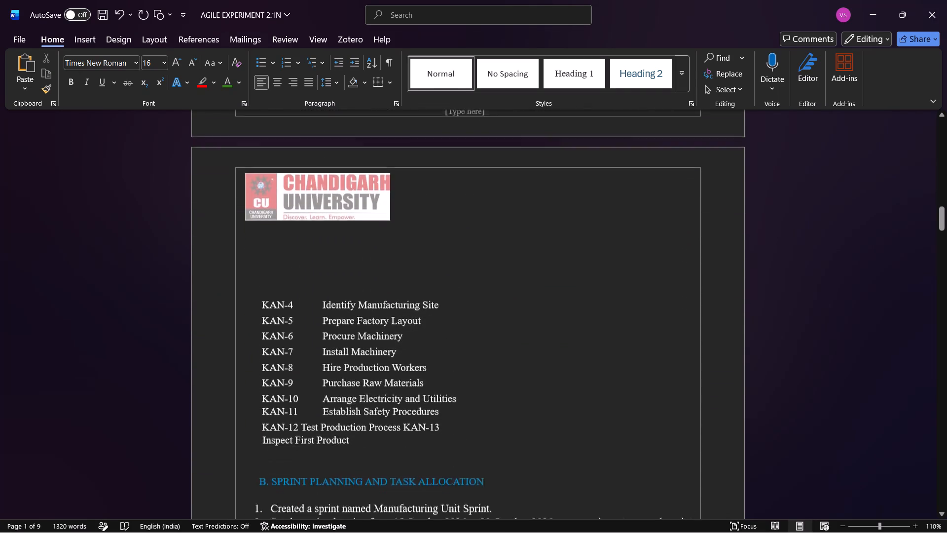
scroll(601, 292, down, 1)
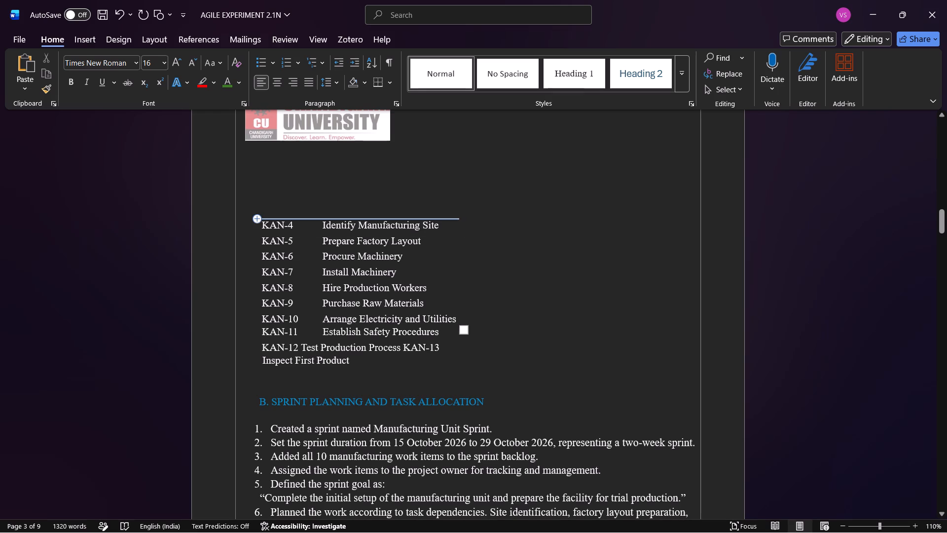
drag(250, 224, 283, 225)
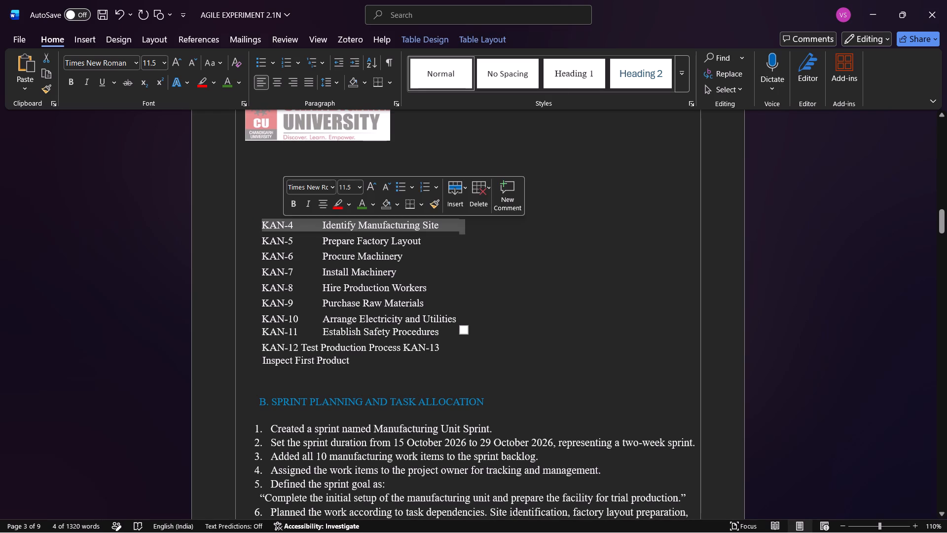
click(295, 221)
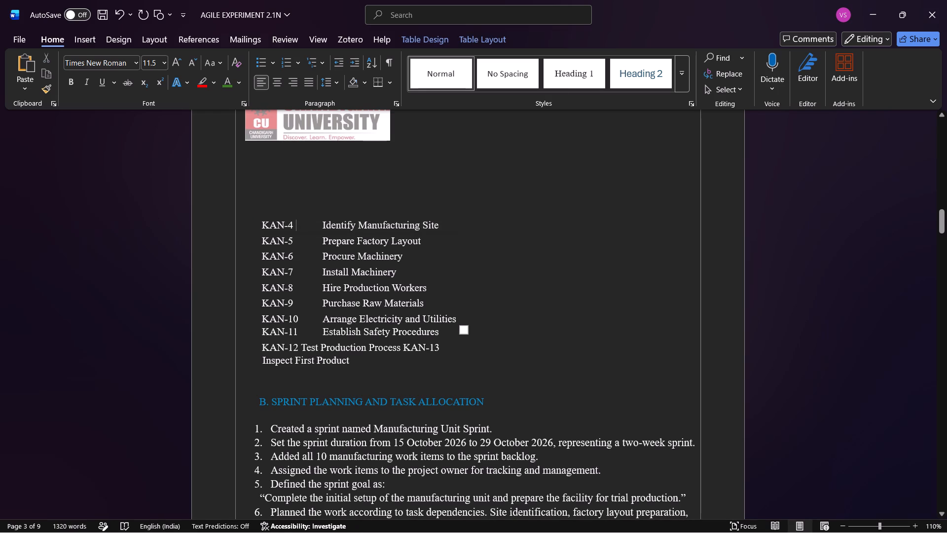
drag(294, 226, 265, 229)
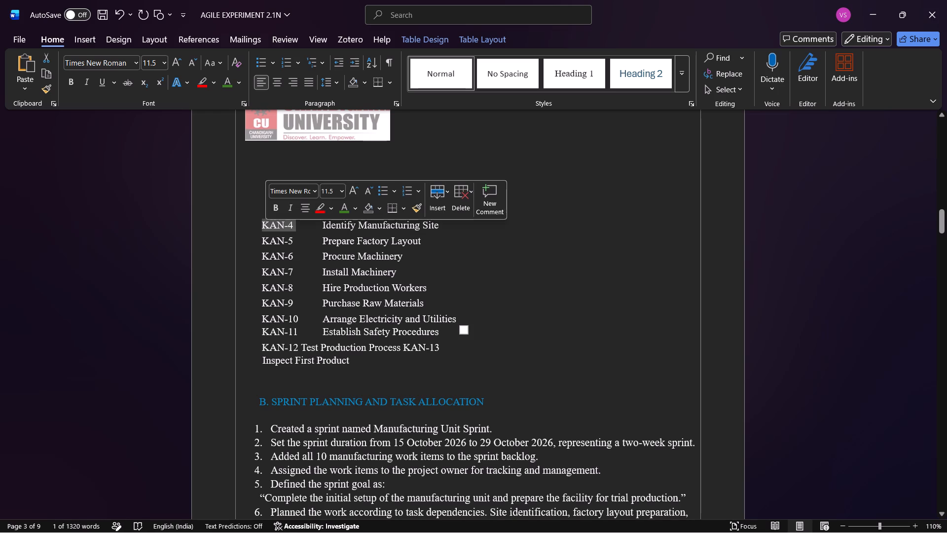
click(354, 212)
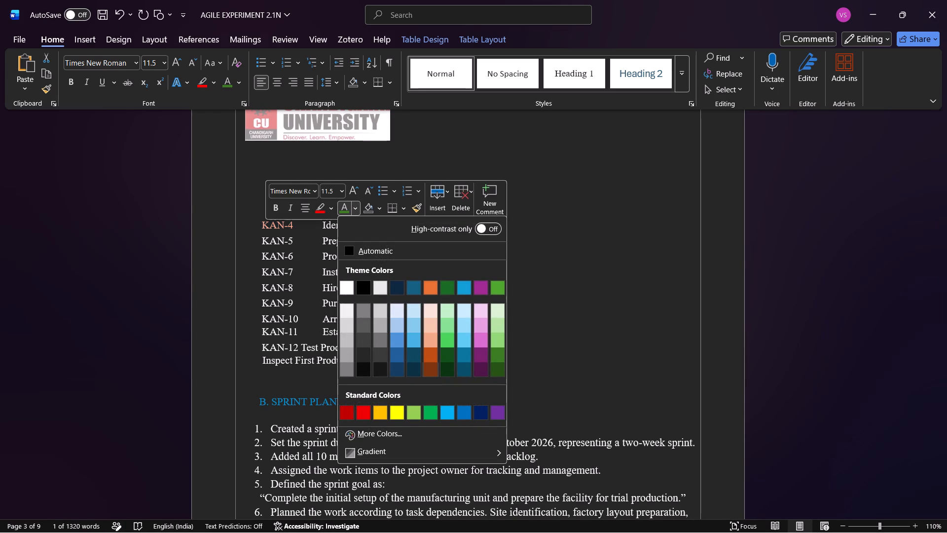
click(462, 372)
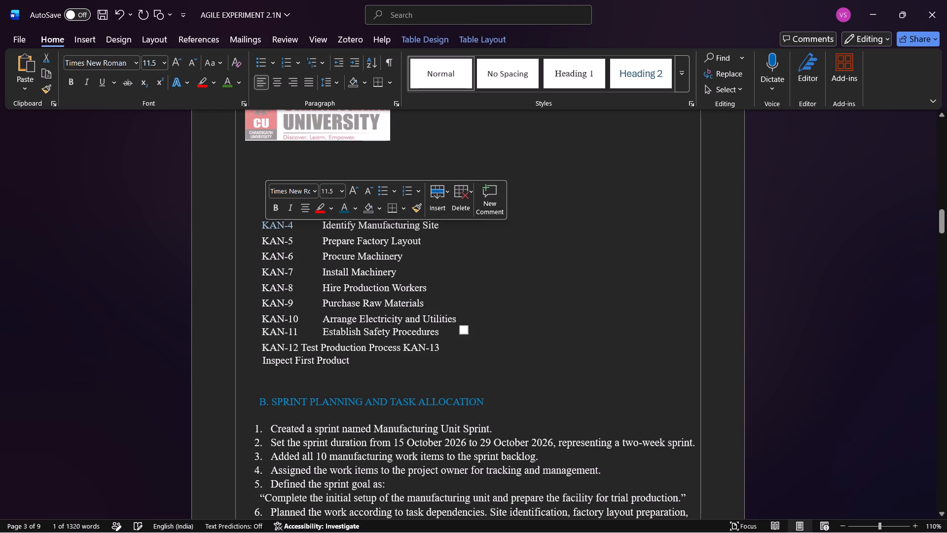
Colour the KAN-4 label in the work item table on page 3 in the darkest purple theme shade.
click(296, 242)
drag(296, 242, 262, 242)
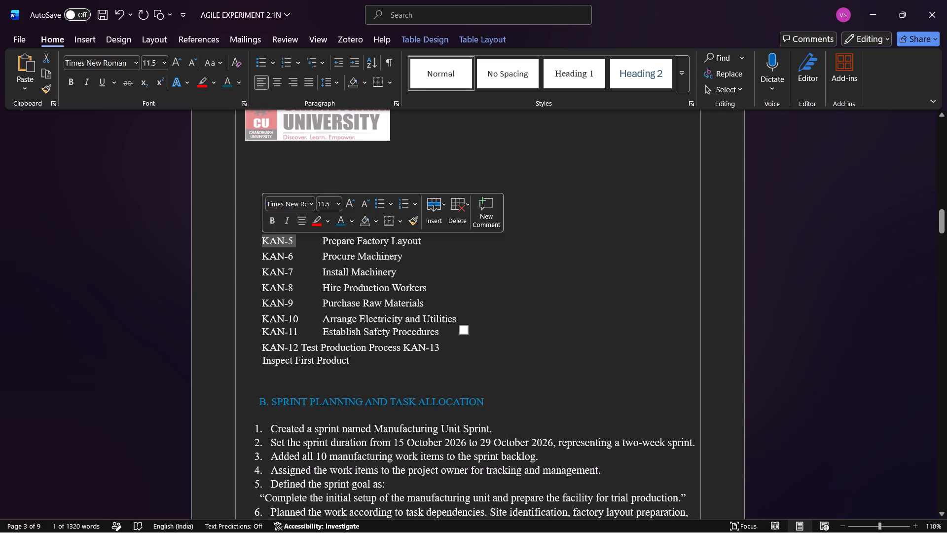
click(310, 238)
drag(293, 223, 262, 227)
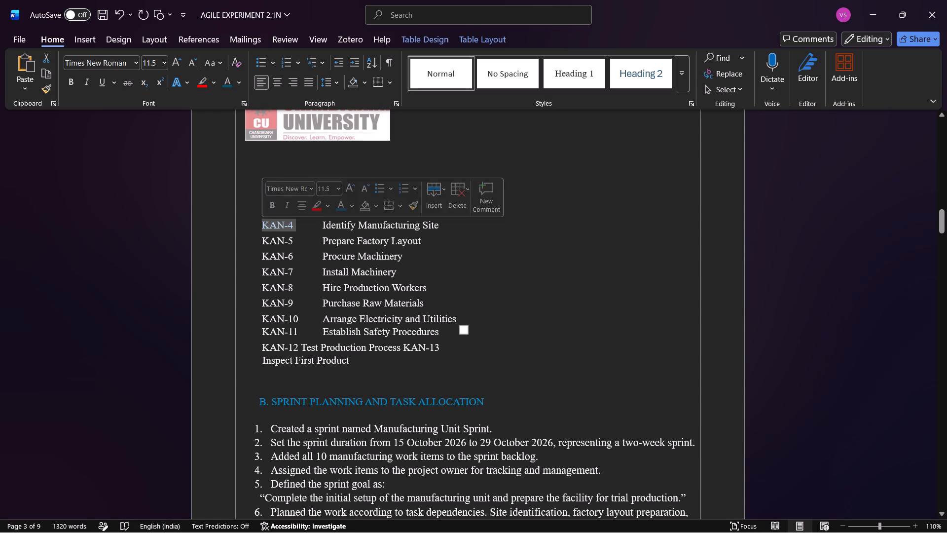
click(299, 230)
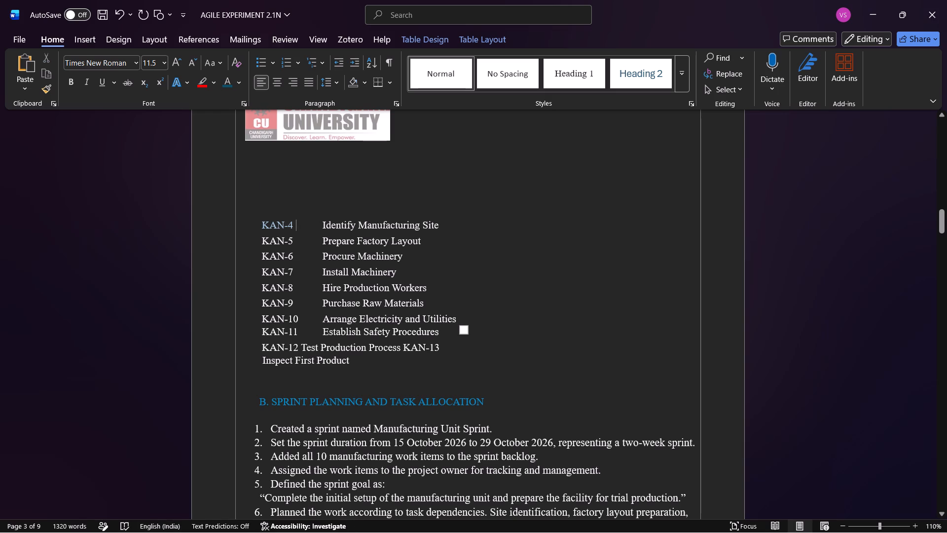
drag(297, 228, 260, 225)
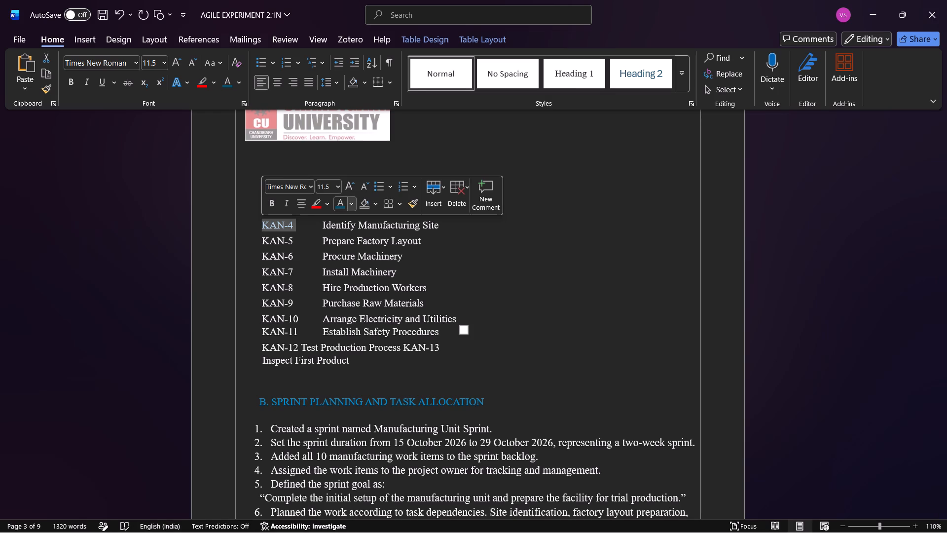
click(351, 201)
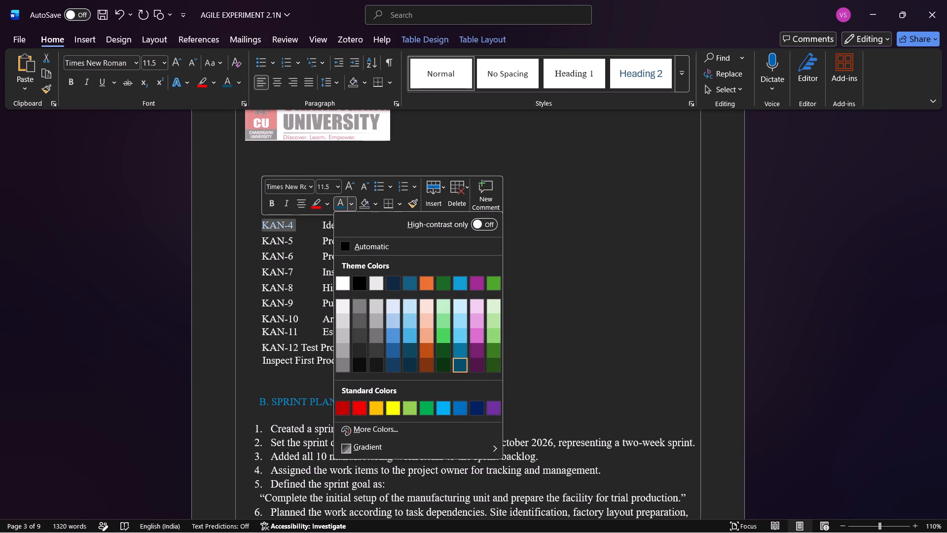
click(477, 366)
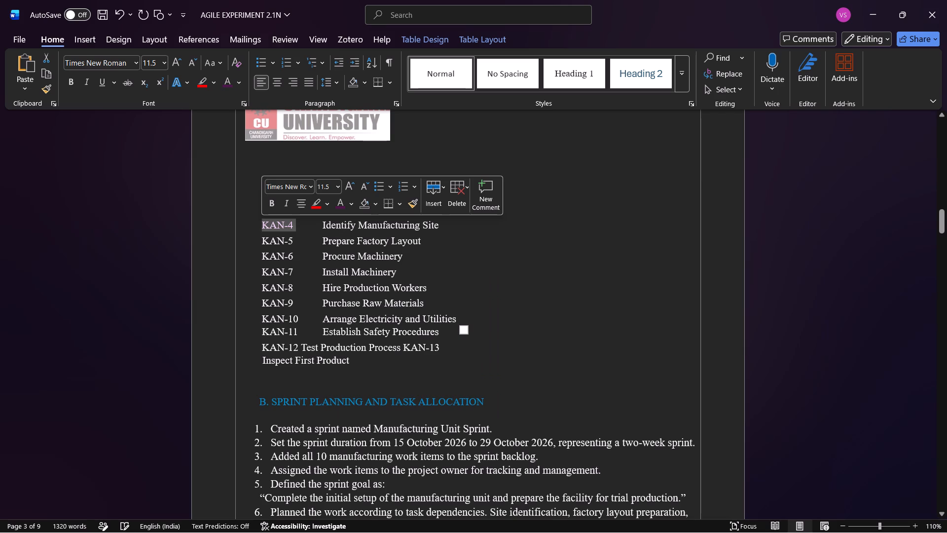
Colour the KAN-5 through KAN-10 labels in the page 3 work item table in the same darkest purple theme shade as KAN-4.
drag(296, 244, 271, 244)
click(349, 228)
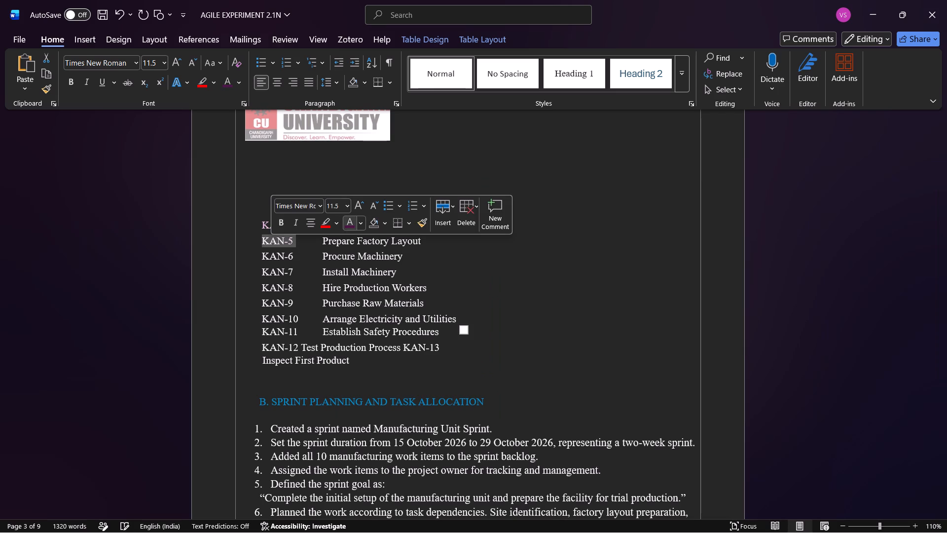
drag(296, 257, 270, 258)
click(349, 235)
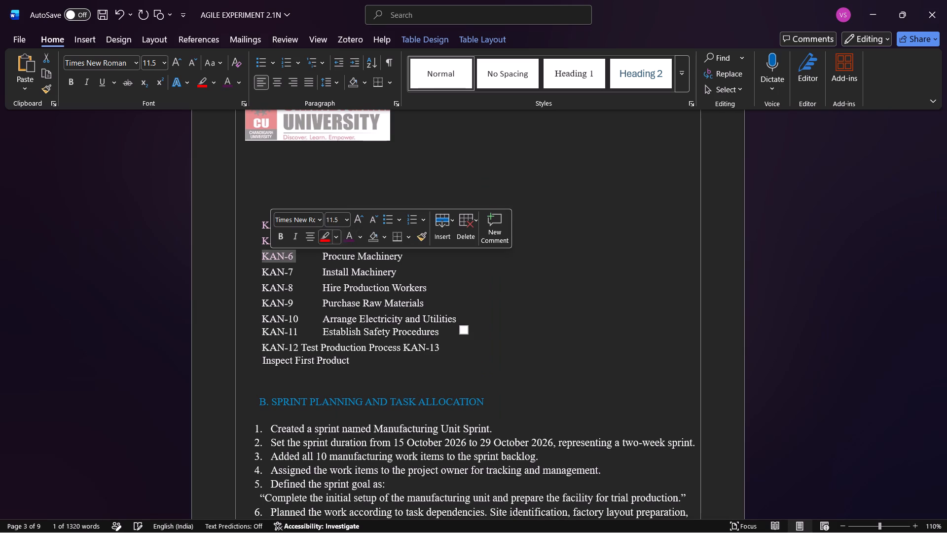
drag(295, 274, 270, 276)
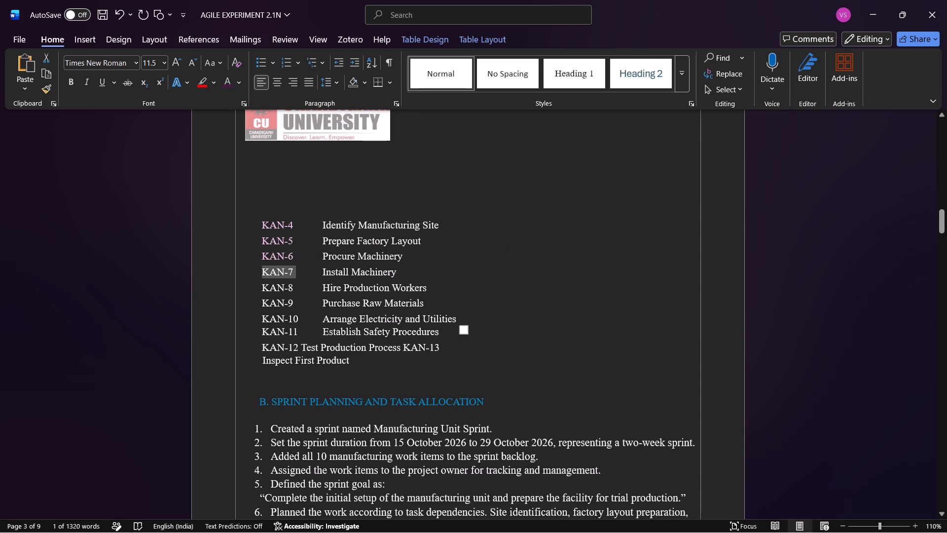
click(348, 257)
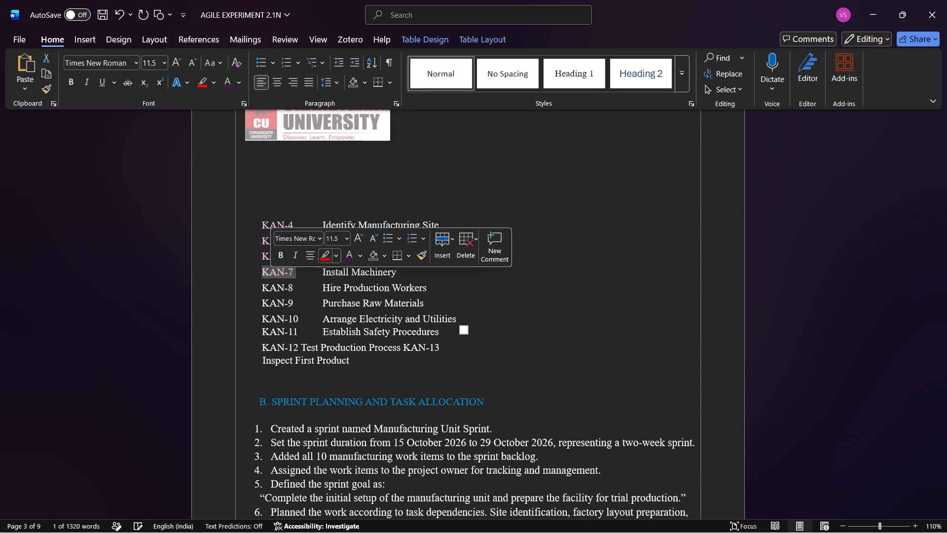
drag(296, 286, 266, 293)
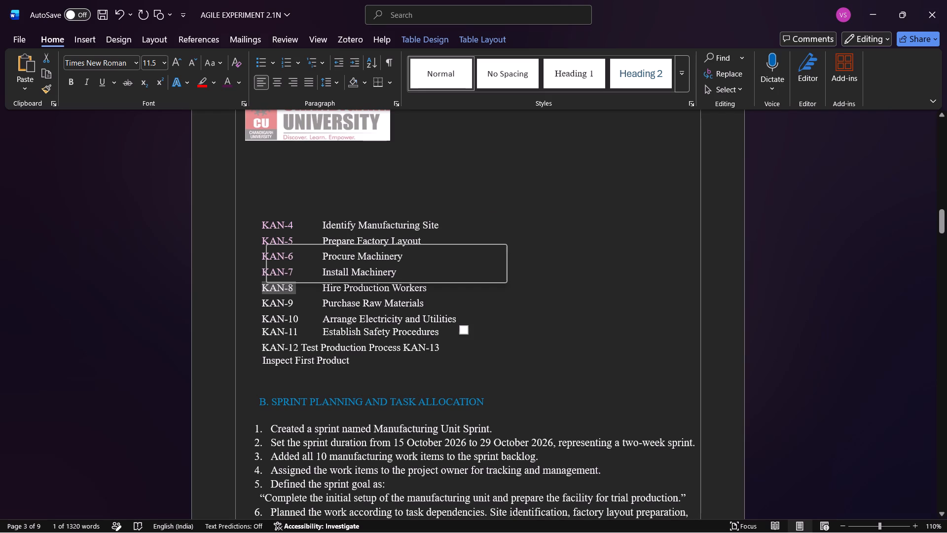
click(345, 276)
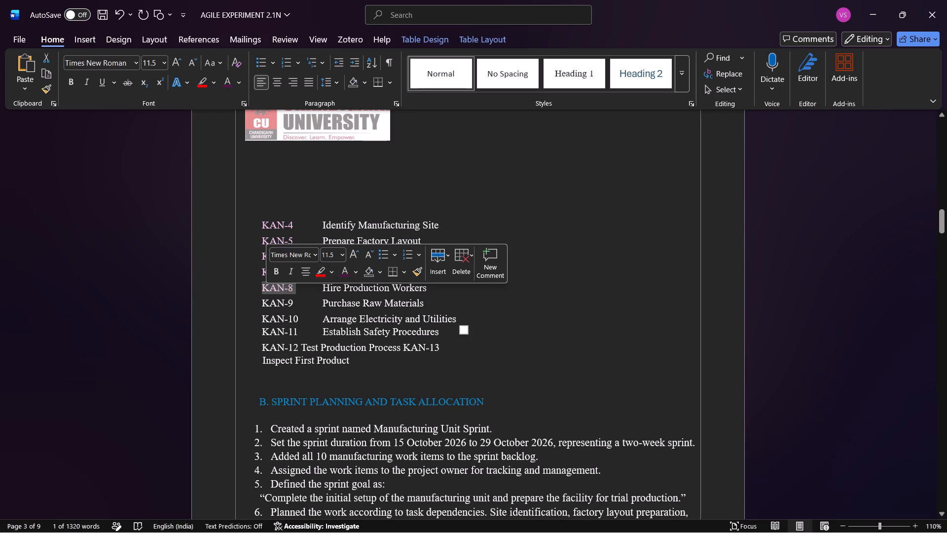
drag(295, 305, 270, 307)
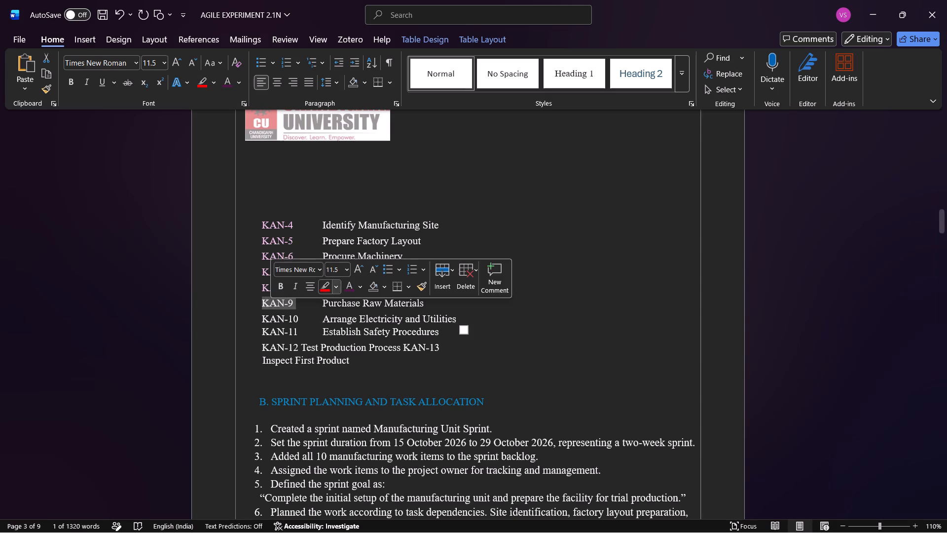
click(348, 289)
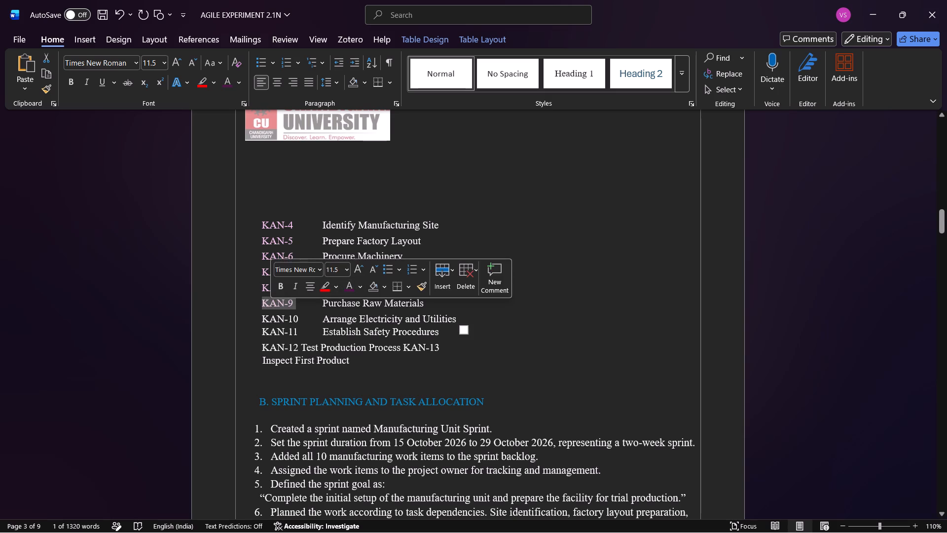
drag(300, 321, 272, 322)
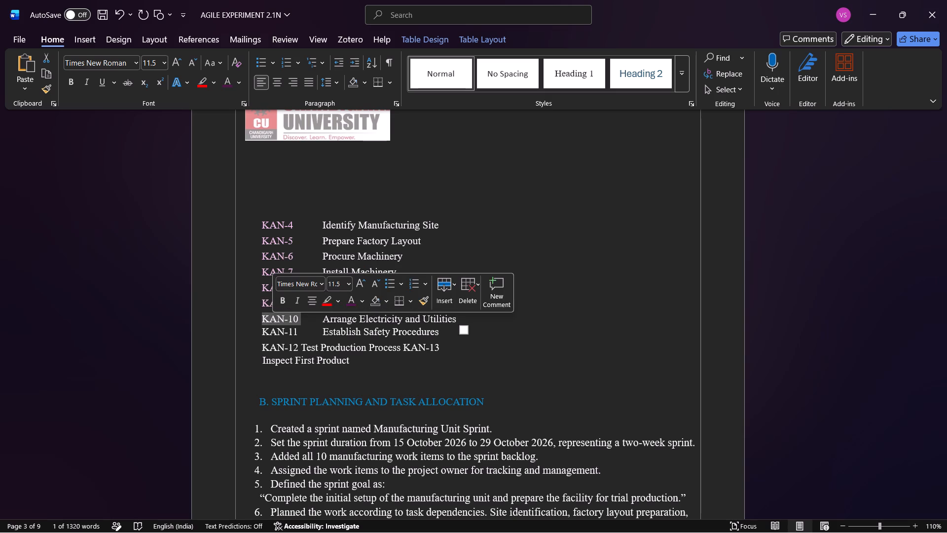
click(349, 301)
Colour the KAN-11 and KAN-12 labels below the table rows on page 3 in the same darkest purple shade.
drag(299, 333, 273, 335)
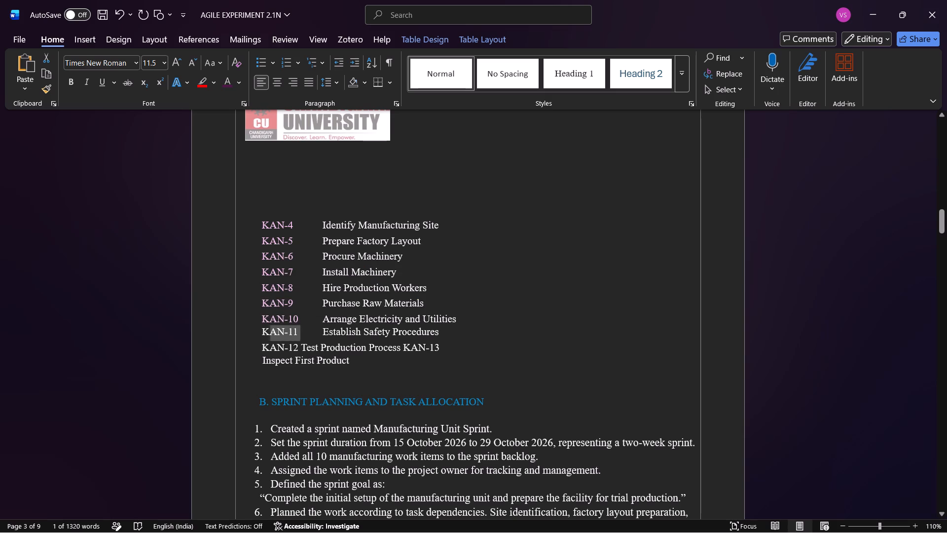
drag(273, 335, 269, 336)
click(347, 317)
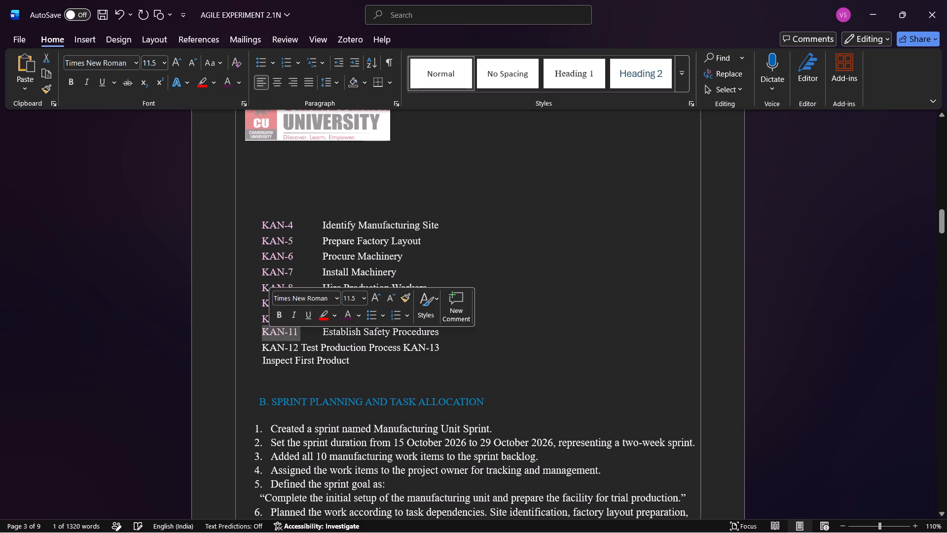
drag(297, 350, 265, 353)
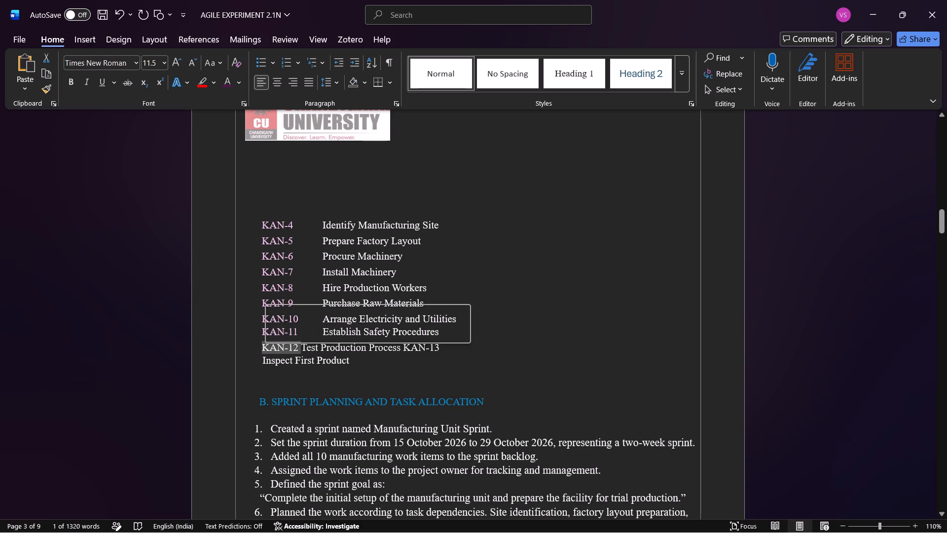
click(345, 335)
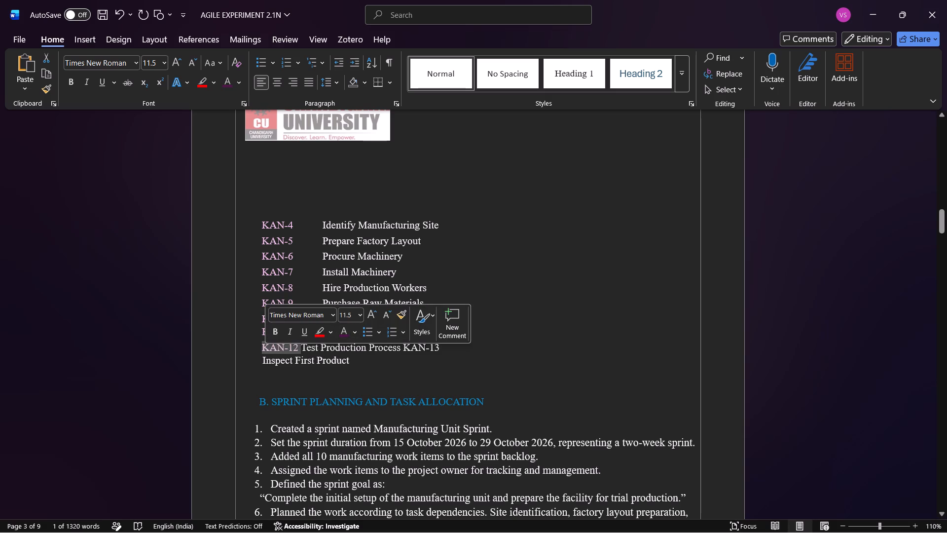
Move "KAN-13 Inspect First Product" onto its own line below KAN-12 and remove its leading space.
click(440, 350)
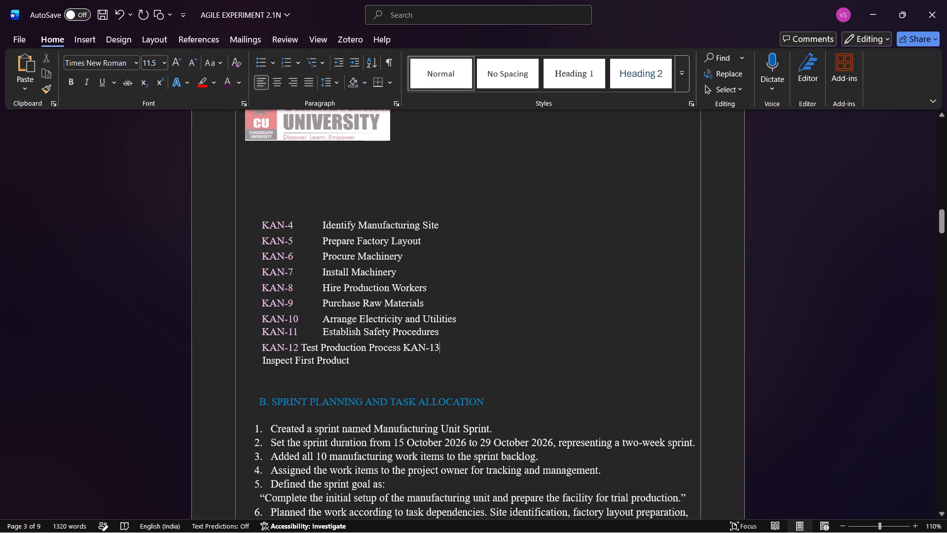
click(401, 347)
key(Return)
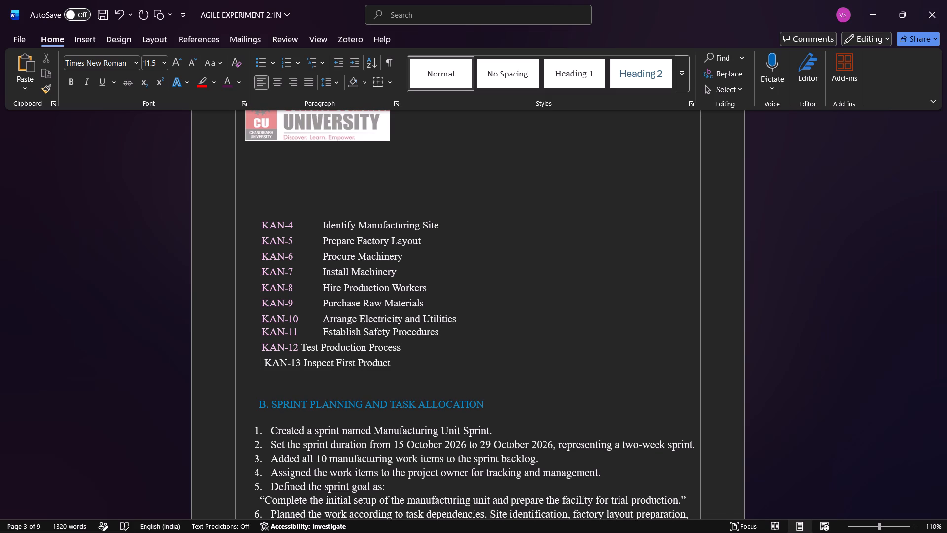
key(Right)
key(BackSpace)
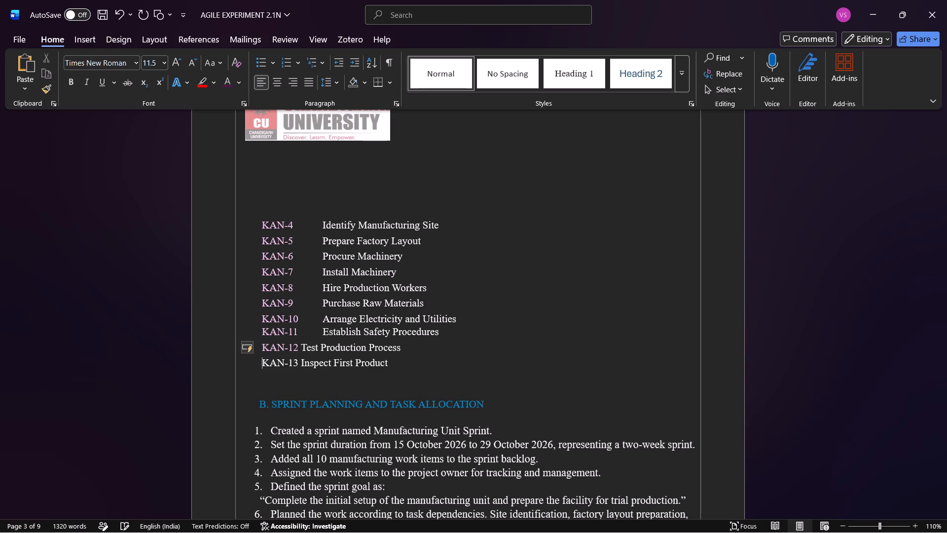
Colour the KAN-13 label in the same darkest purple shade as the other work item labels.
drag(299, 365, 275, 364)
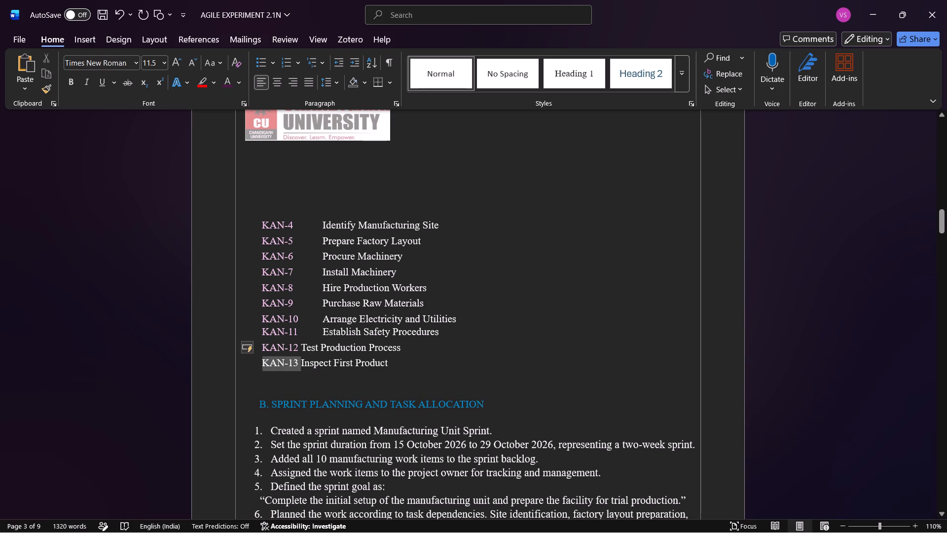
drag(275, 364, 269, 365)
click(346, 349)
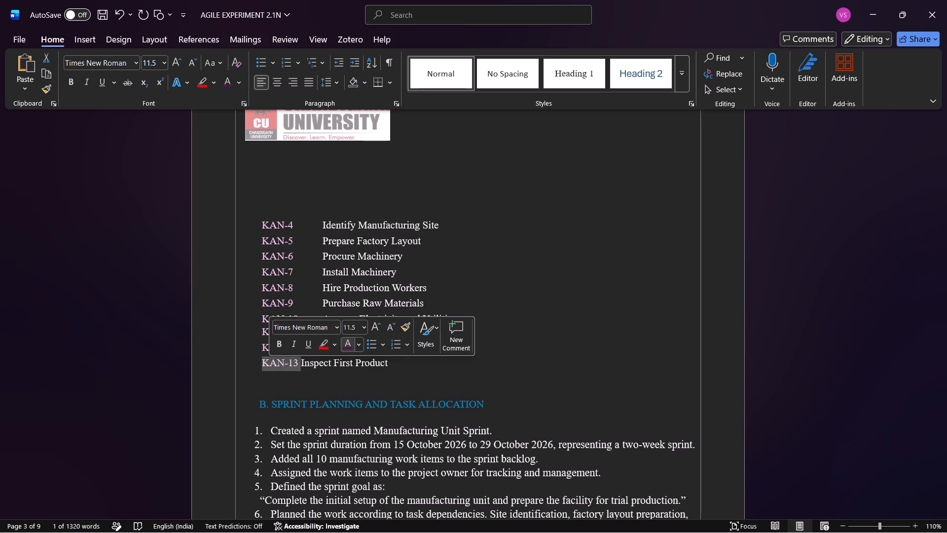
click(323, 384)
Insert eight spaces before "Test Production Process" in the KAN-12 line to align it with the descriptions above.
click(303, 352)
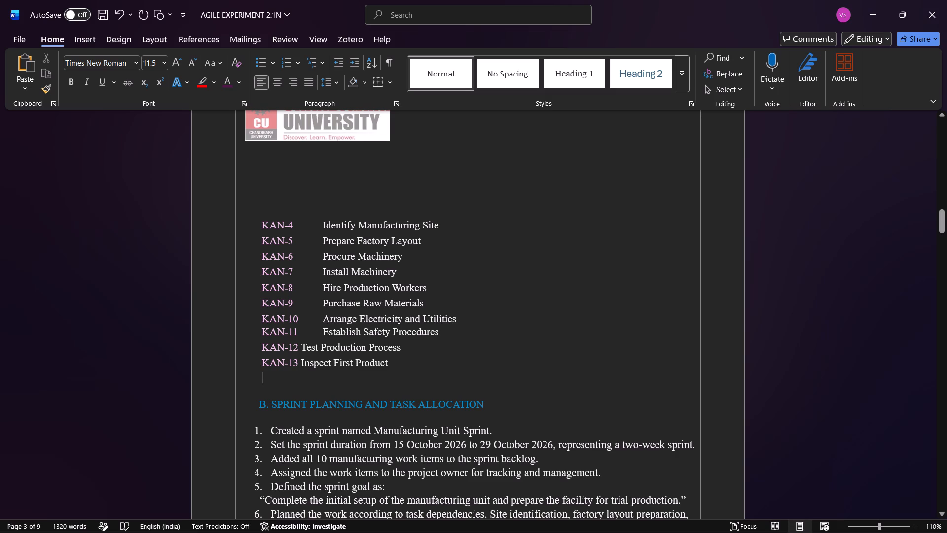
key(space)
key(space)
key(space)
key(space)
key(space)
key(space)
key(space)
key(space)
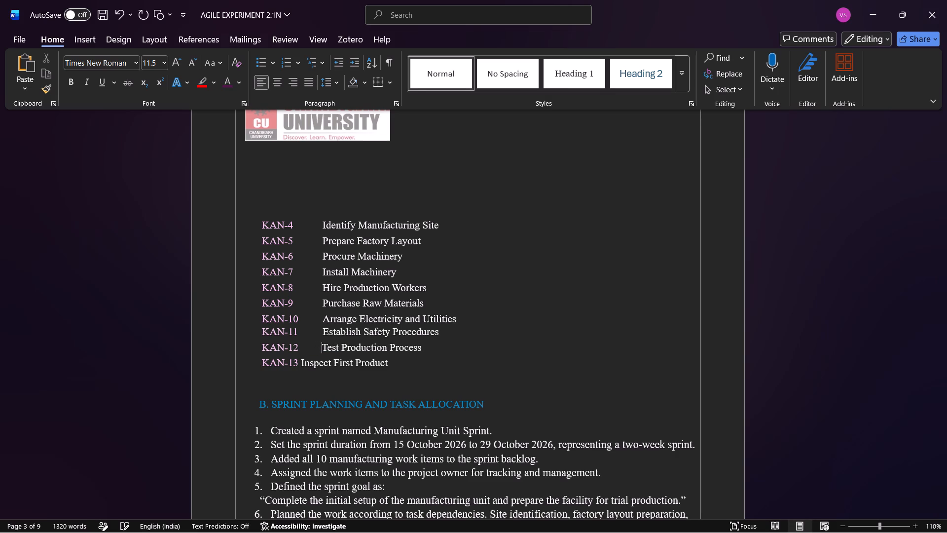
Insert eight spaces before "Inspect First Product" in the KAN-13 line to align it with the descriptions above.
click(301, 363)
key(space)
key(space)
key(space)
key(space)
key(space)
key(space)
key(space)
key(space)
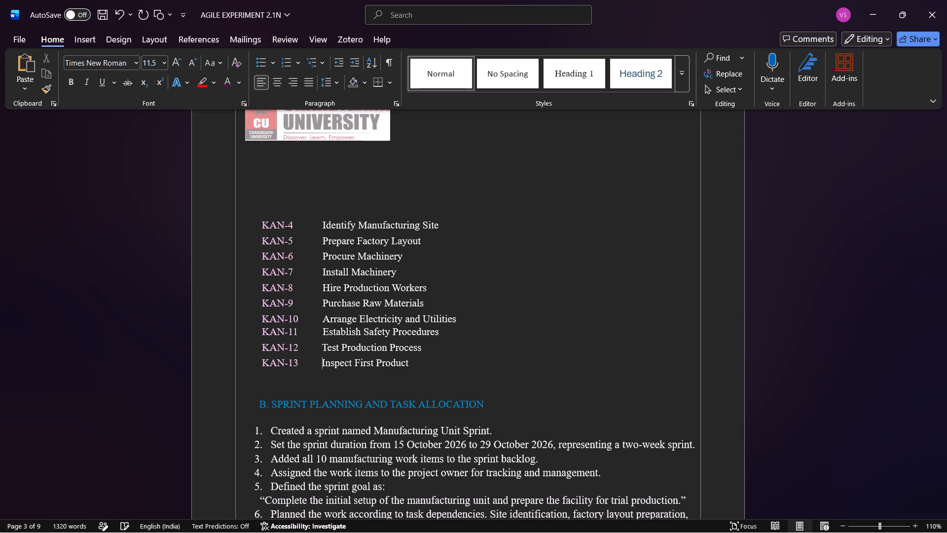
Colour item 1 under "7. LEARNING OUTCOME" on the last page in the same darkest purple shade.
scroll(377, 379, down, 1)
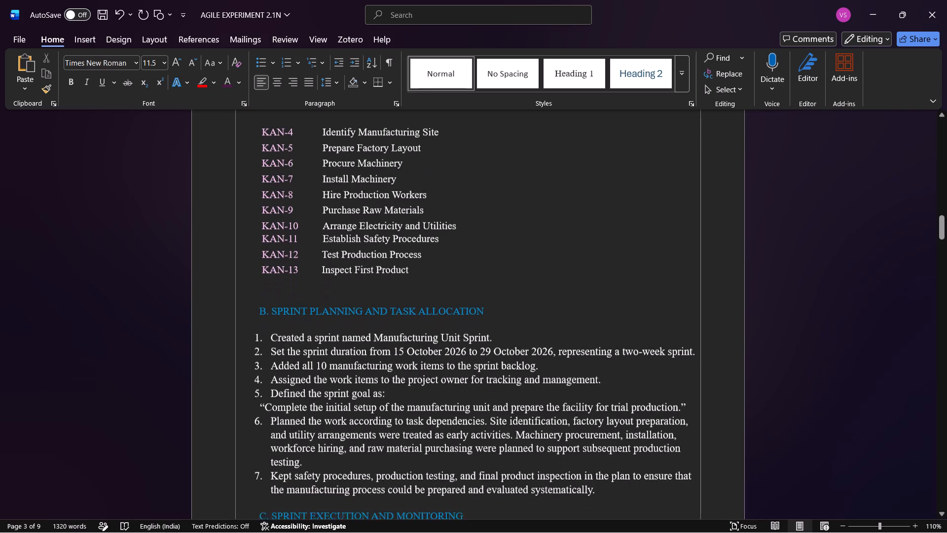
scroll(377, 379, down, 2)
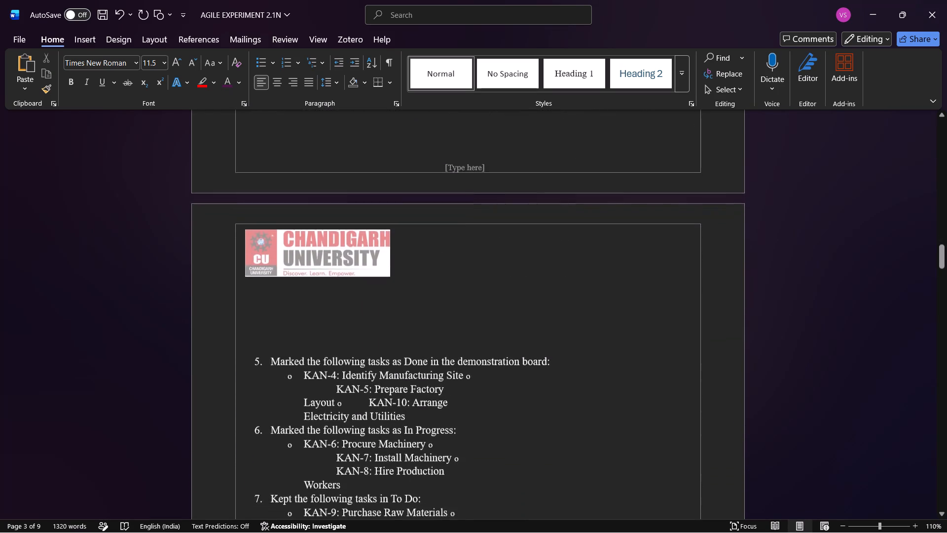
scroll(377, 379, down, 2)
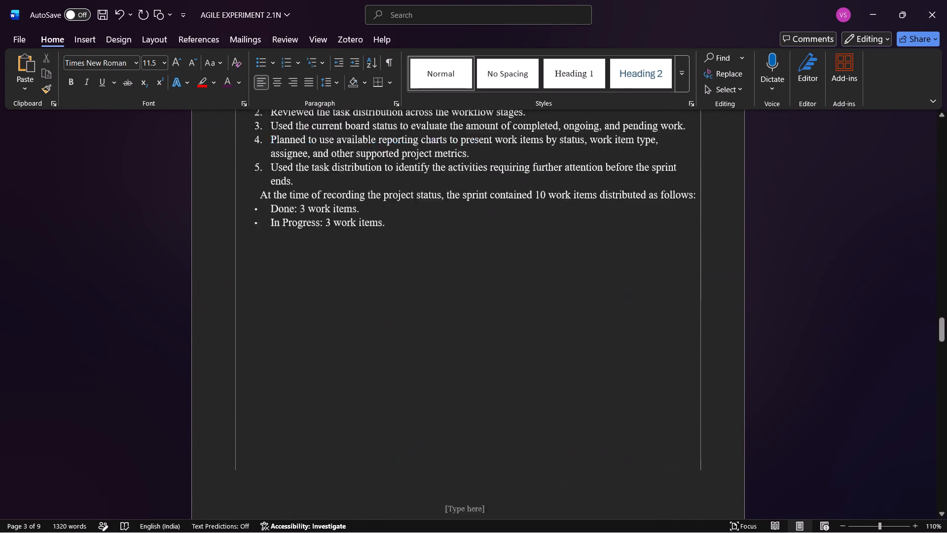
scroll(377, 379, down, 2)
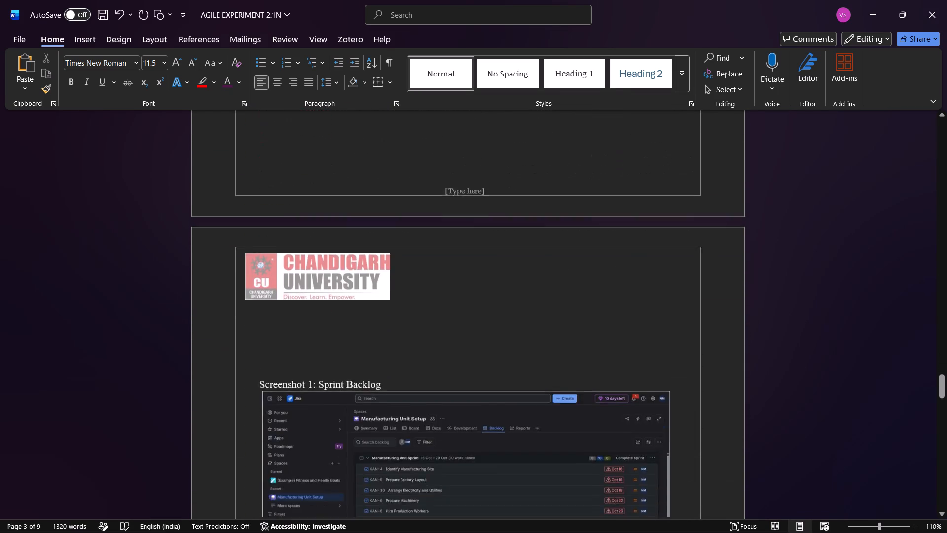
scroll(377, 379, down, 3)
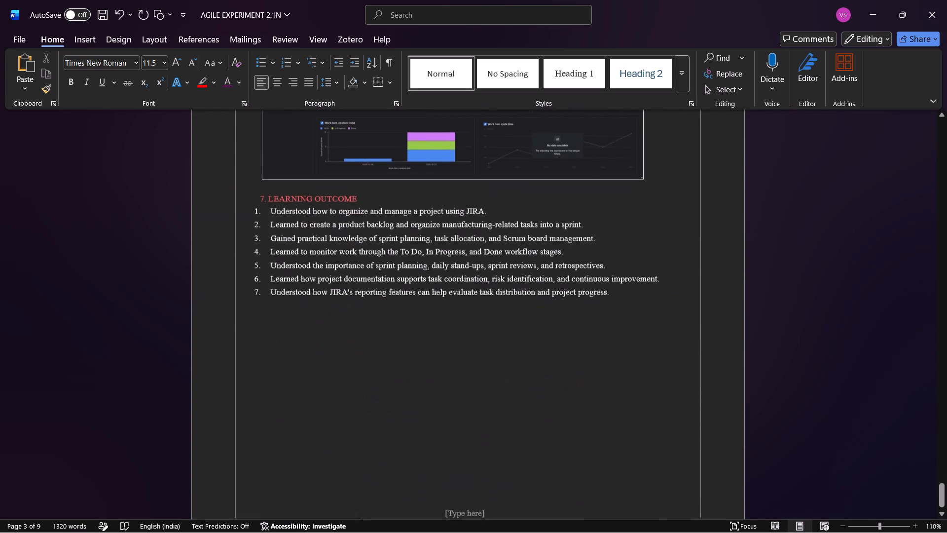
scroll(377, 379, down, 2)
scroll(377, 379, up, 1)
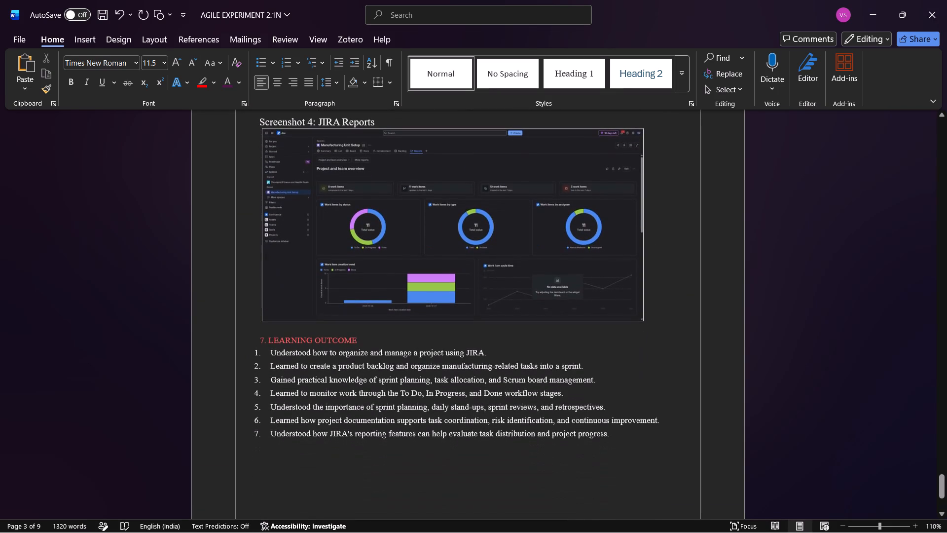
drag(269, 352, 473, 338)
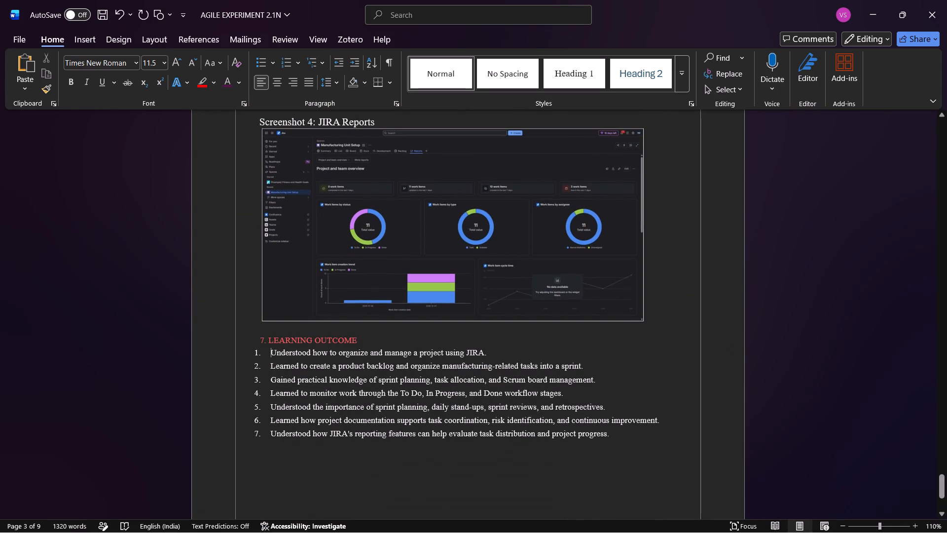
drag(473, 338, 491, 357)
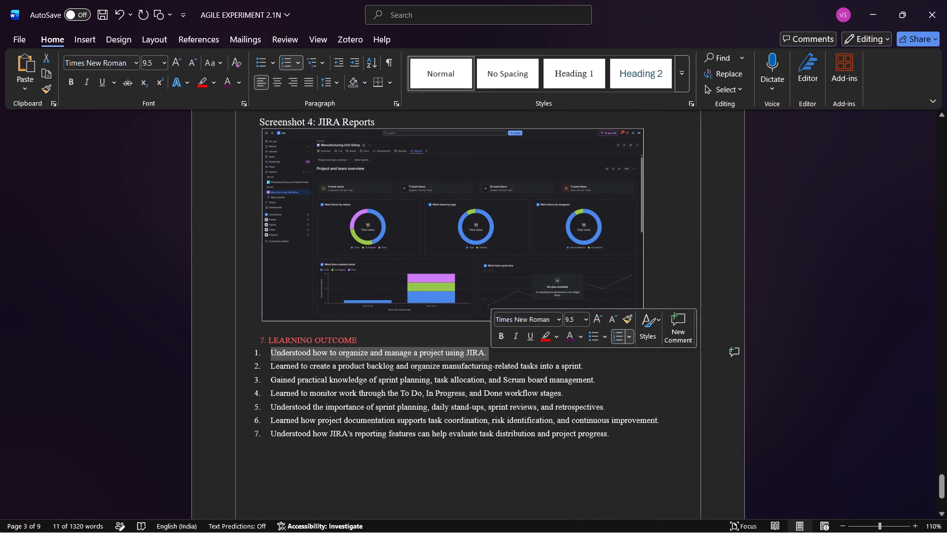
click(569, 333)
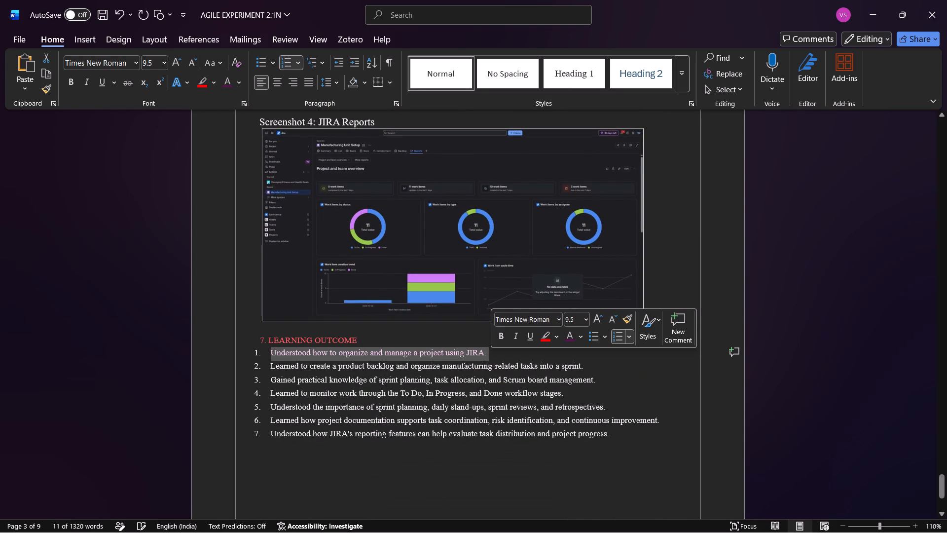
Colour item 3 of the Learning Outcome list, "Gained practical knowledge of sprint planning…", in the same darkest purple shade.
drag(270, 381, 492, 366)
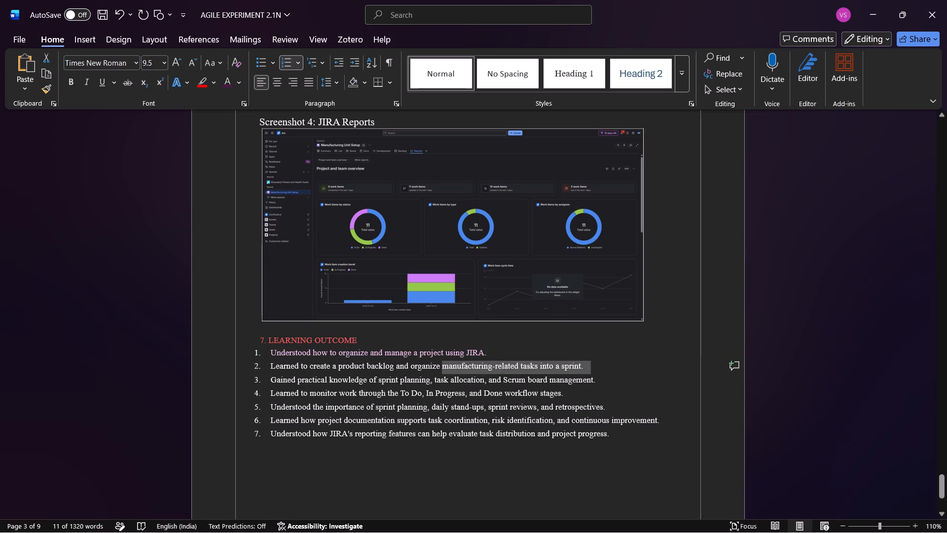
drag(492, 366, 590, 382)
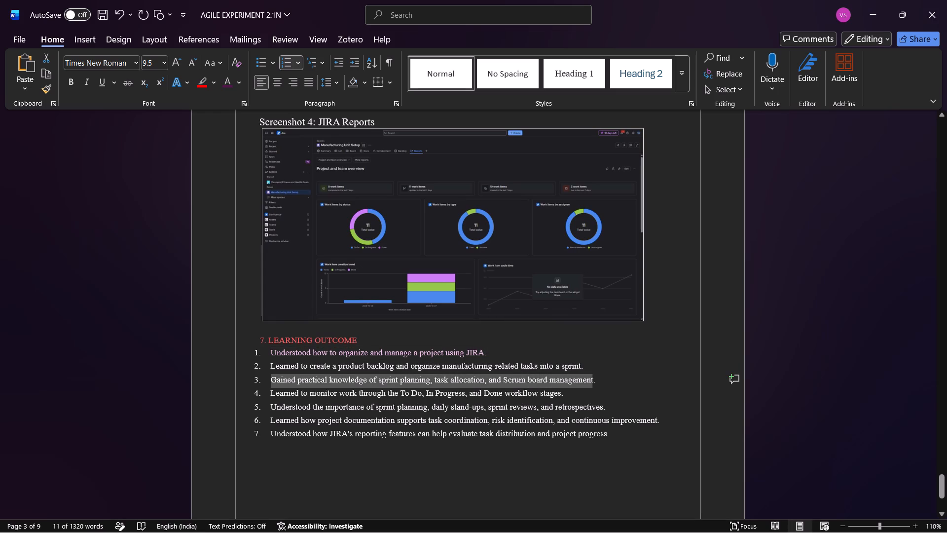
drag(590, 382, 597, 383)
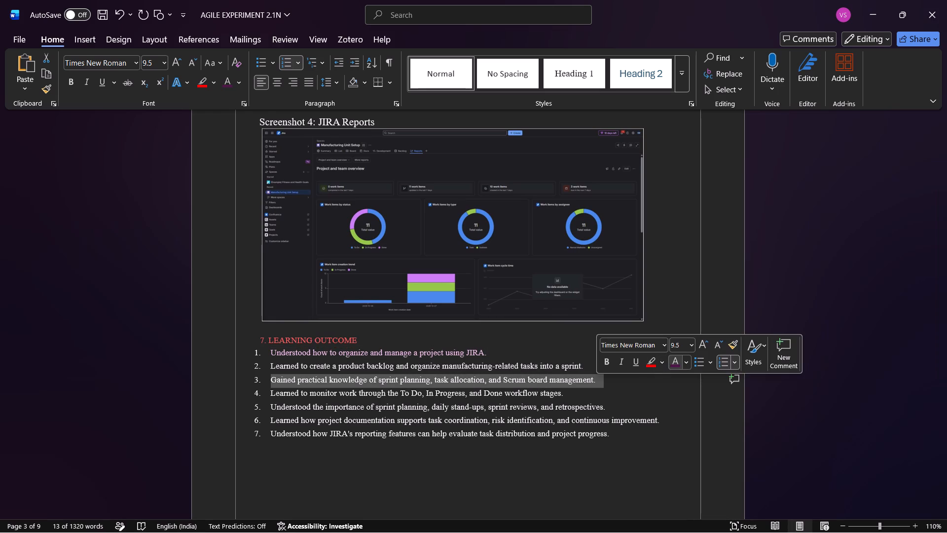
click(674, 365)
Colour items 5 and 7 of the Learning Outcome list in the same darkest purple shade as items 1 and 3.
click(272, 408)
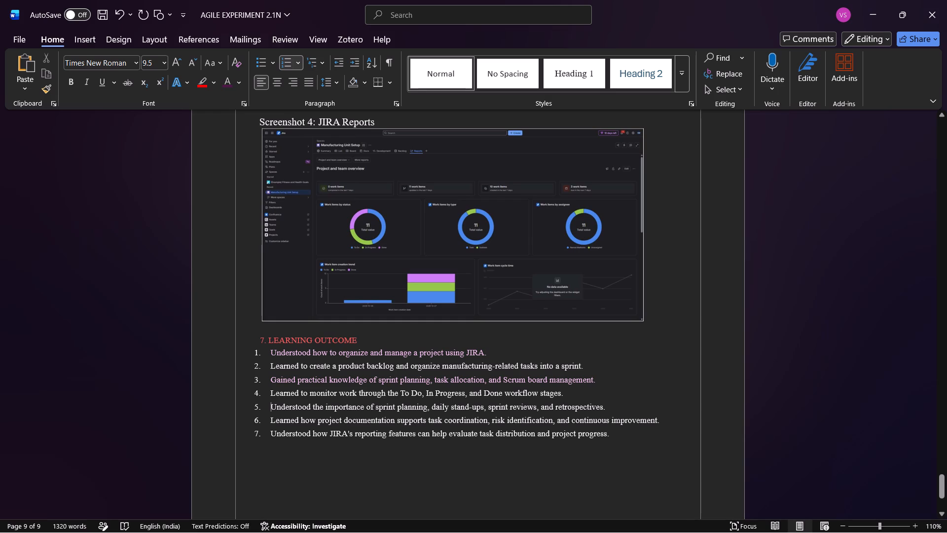
click(272, 406)
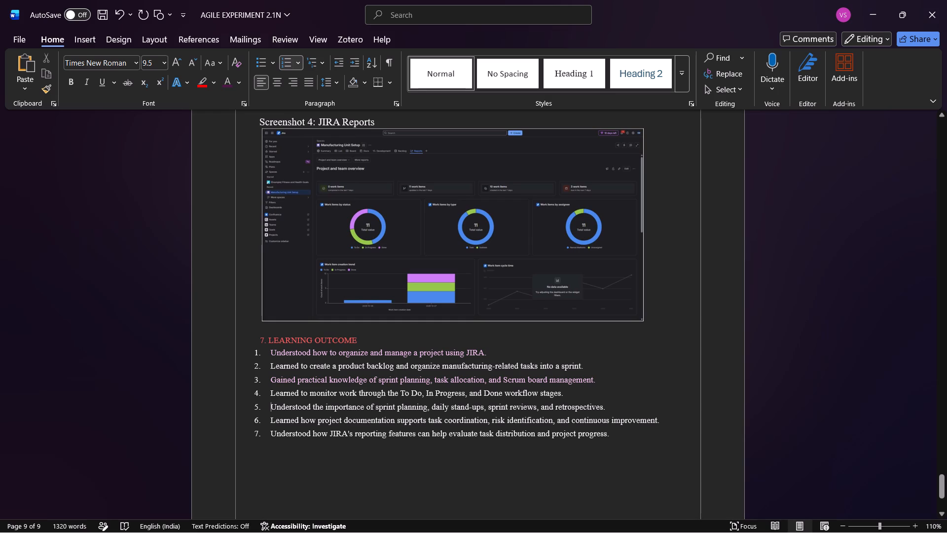
click(270, 410)
drag(270, 410, 555, 408)
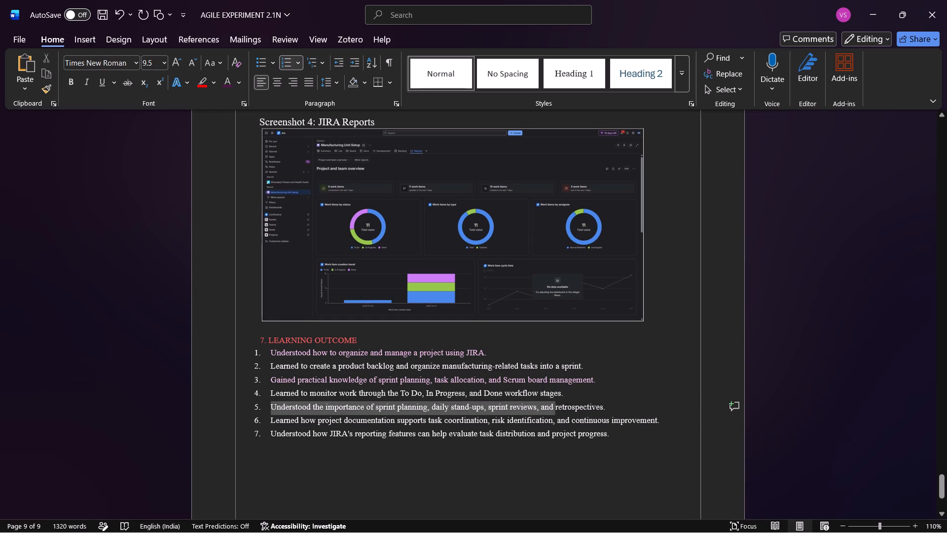
drag(555, 408, 605, 412)
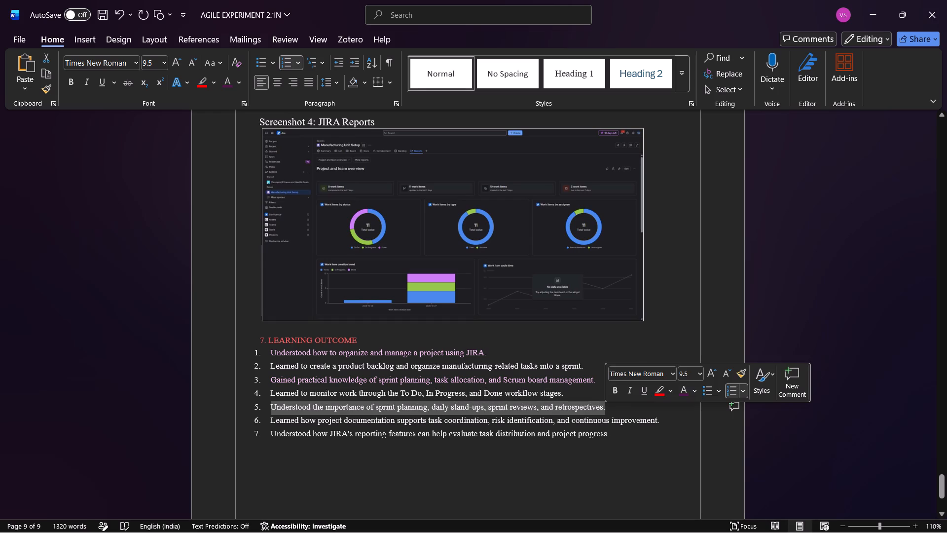
click(683, 391)
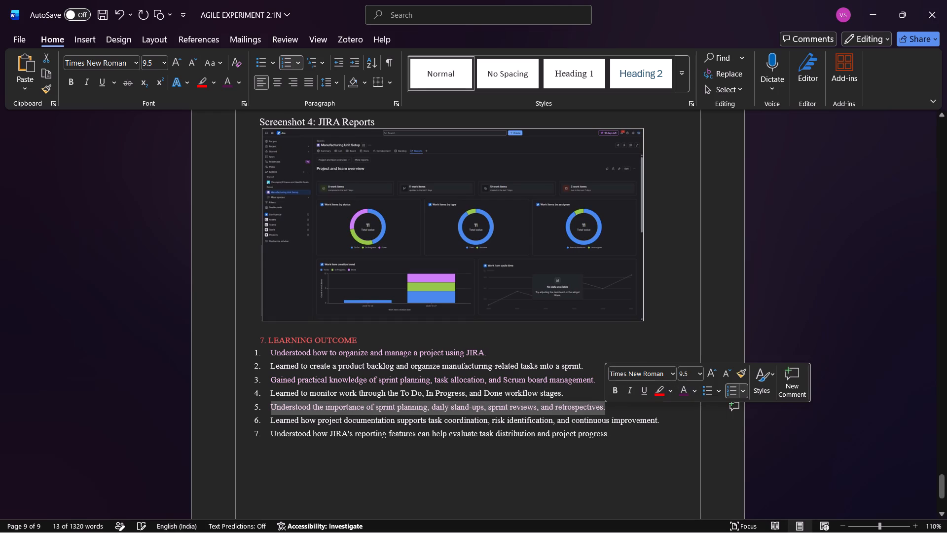
drag(270, 435, 613, 440)
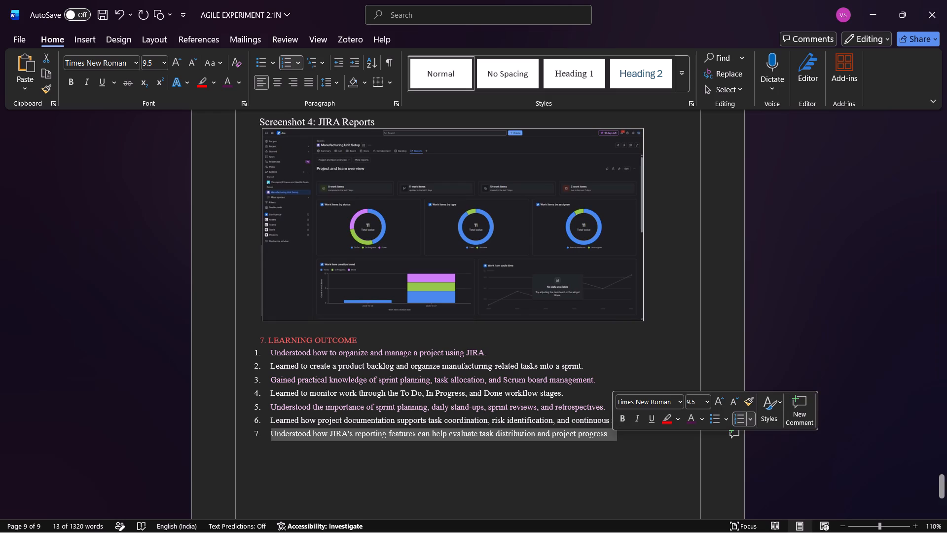
click(693, 417)
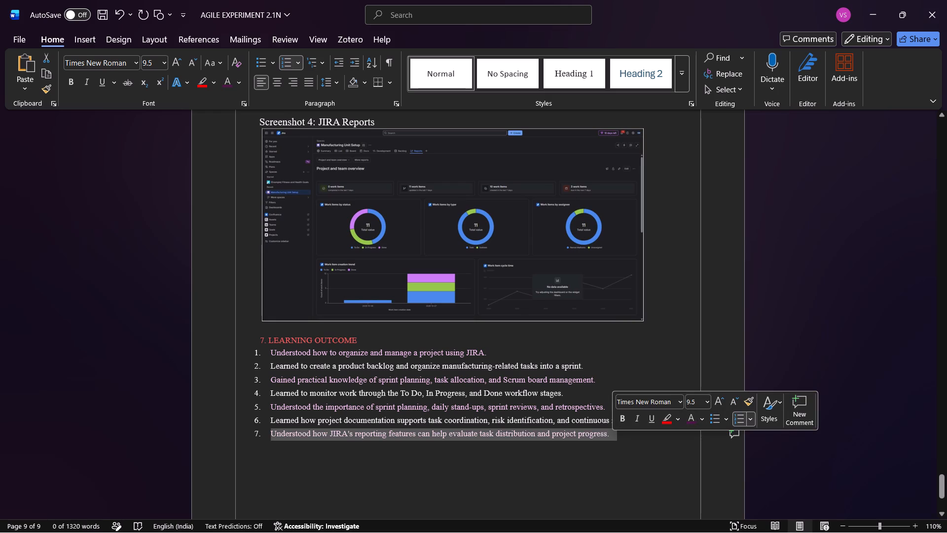
click(577, 469)
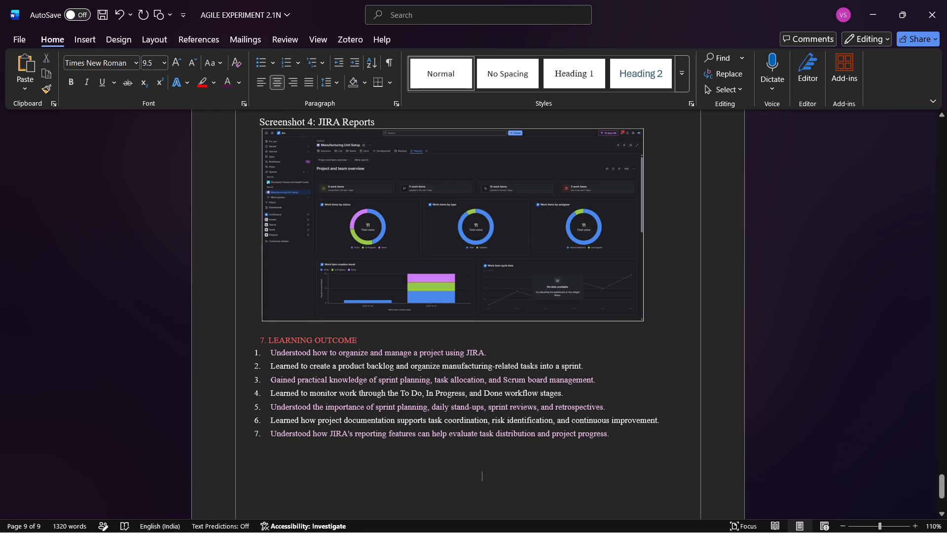
drag(269, 368, 585, 367)
click(523, 336)
Highlight the caption "Screenshot 1: Sprint Backlog" in turquoise.
scroll(523, 336, up, 2)
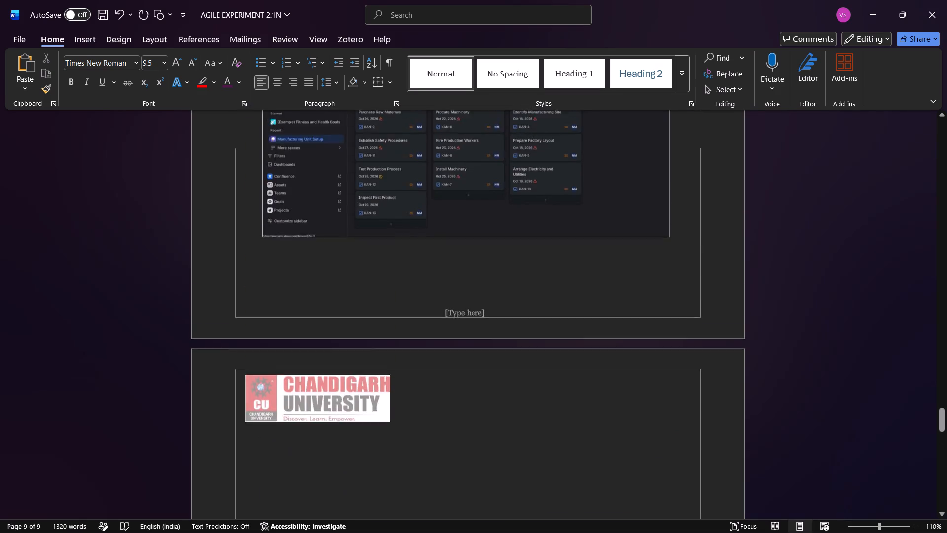
scroll(523, 336, down, 1)
scroll(523, 336, up, 1)
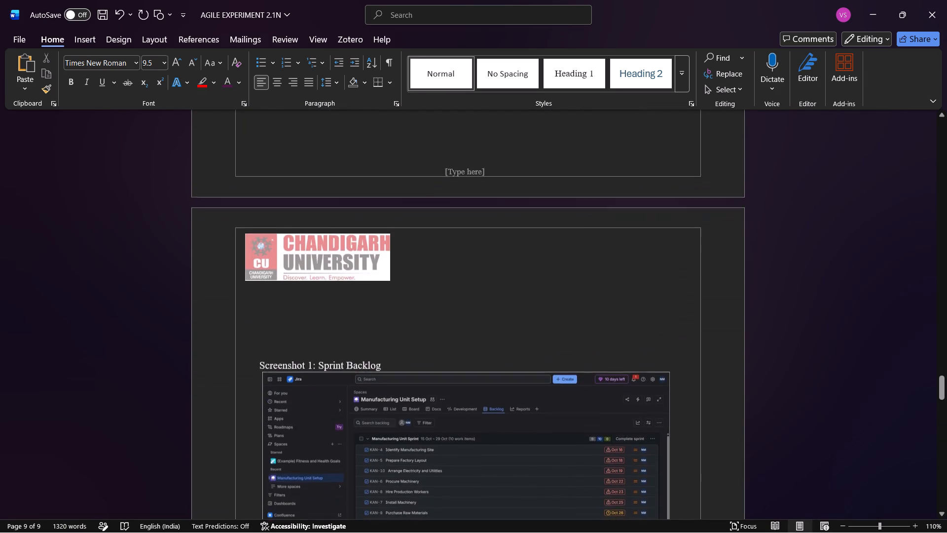
scroll(523, 336, right, 1)
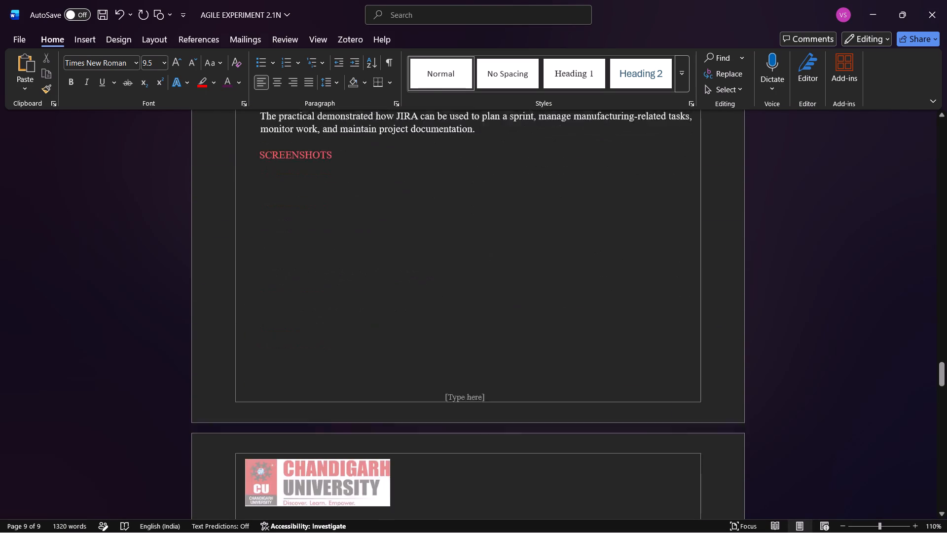
scroll(523, 336, right, 1)
drag(395, 353, 334, 347)
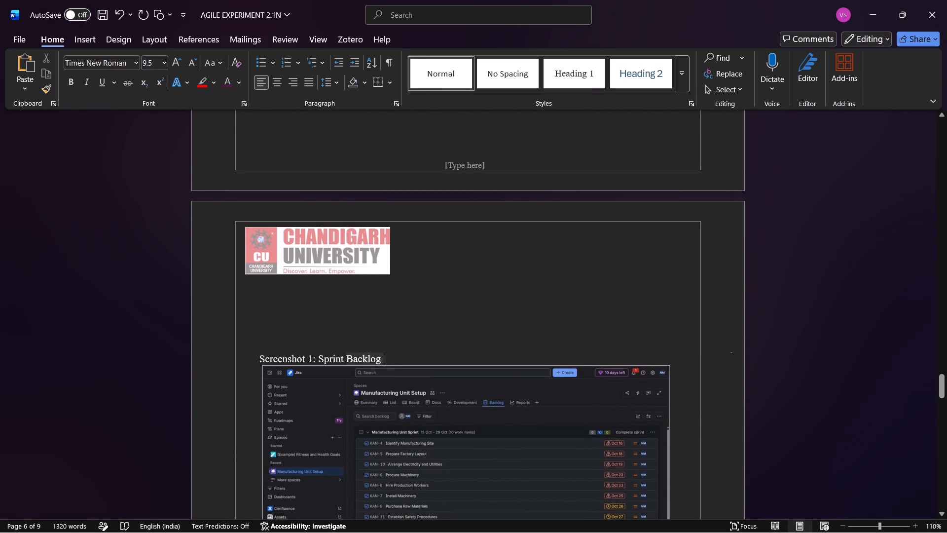
drag(334, 347, 277, 353)
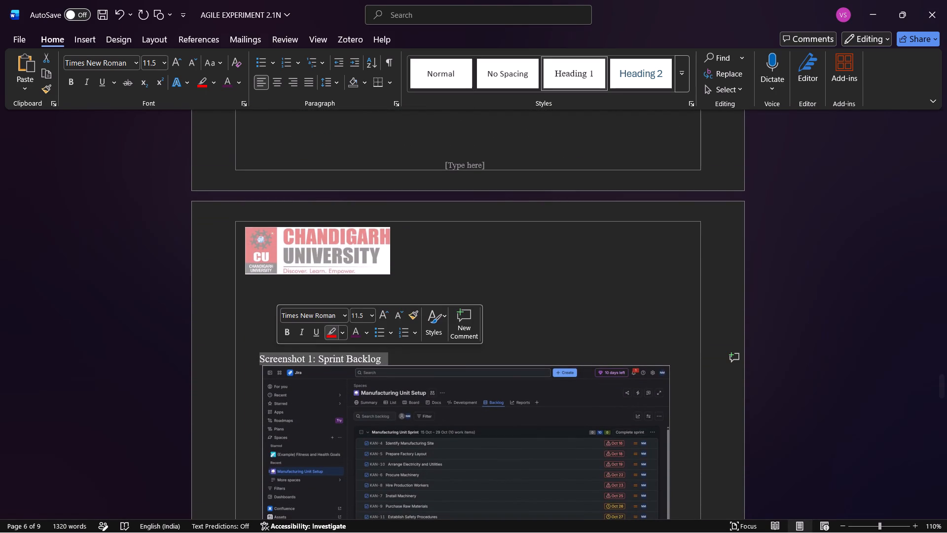
click(337, 333)
click(345, 333)
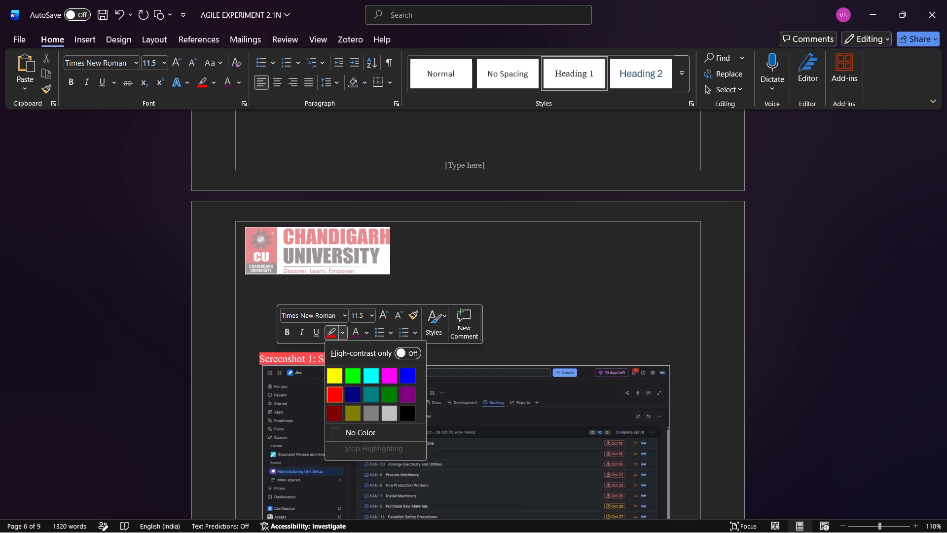
click(368, 379)
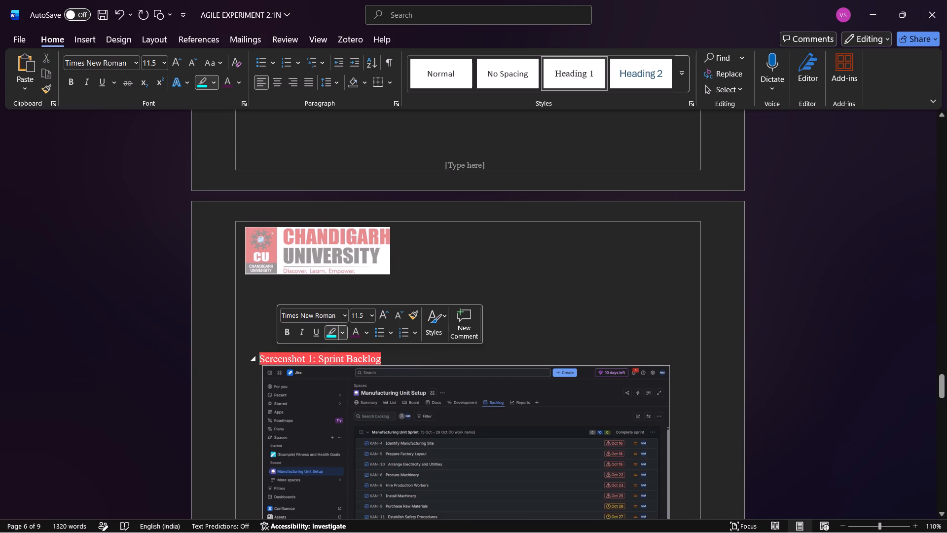
drag(393, 356, 260, 357)
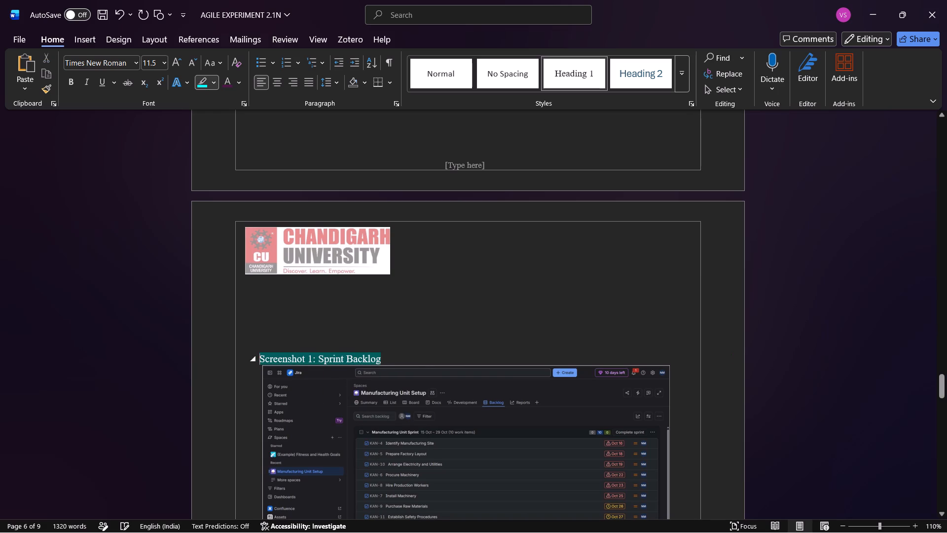
Apply the same turquoise highlight to the captions of Screenshot 2 (Scrum Board), Screenshot 3 (JIRA Docs) and Screenshot 4 (JIRA Reports), and stop highlighting.
scroll(382, 355, down, 2)
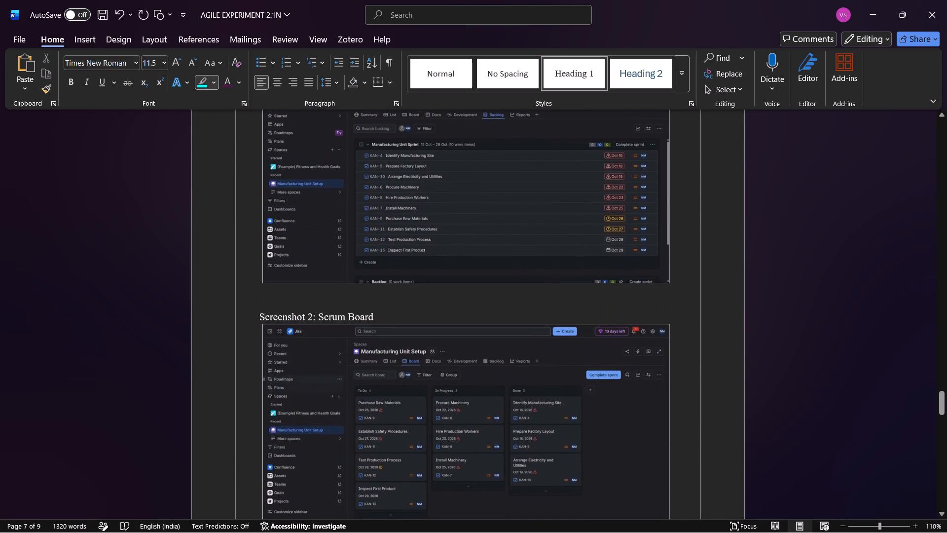
drag(378, 315, 259, 316)
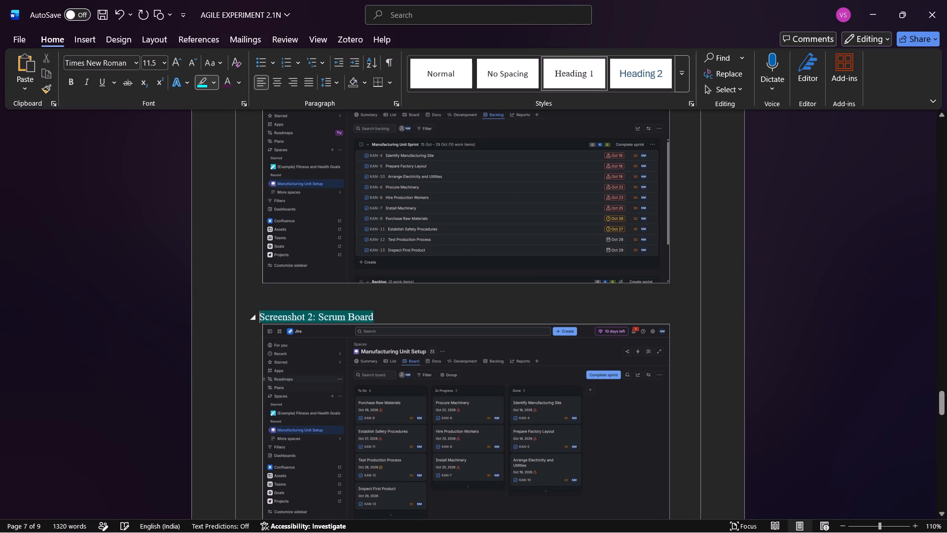
scroll(323, 332, down, 2)
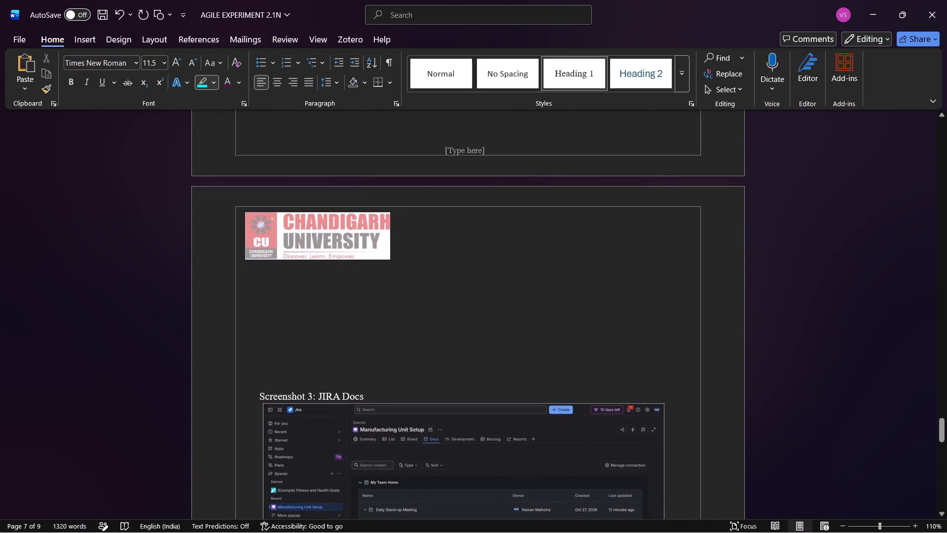
drag(371, 396, 259, 392)
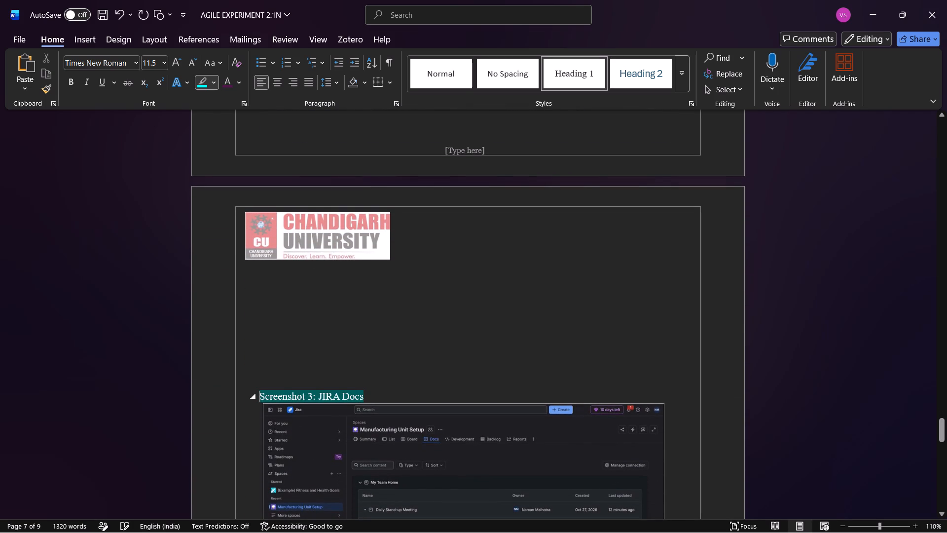
scroll(304, 396, down, 3)
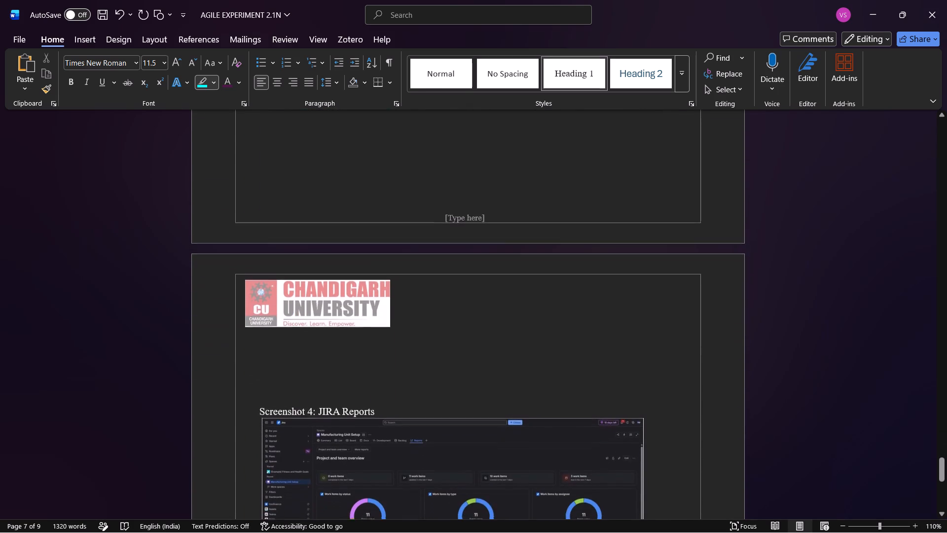
drag(385, 383, 269, 387)
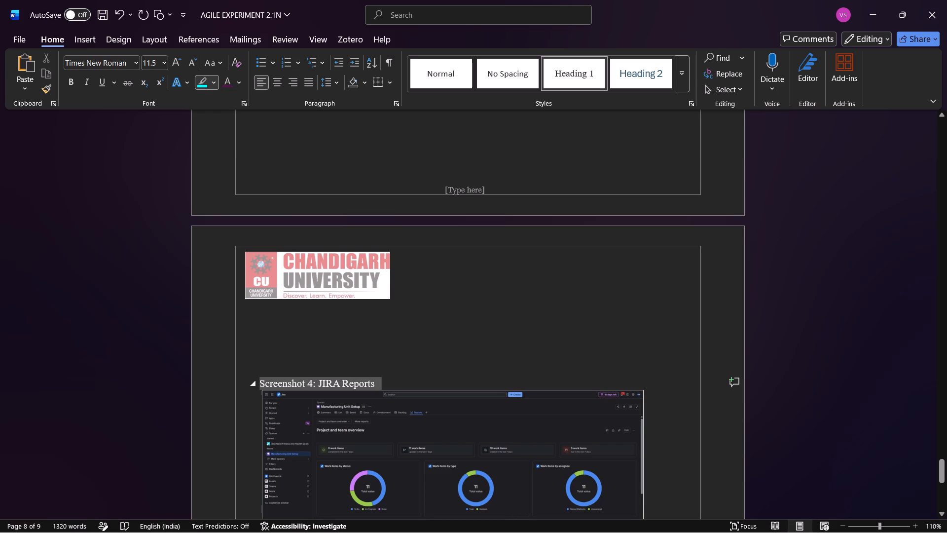
drag(269, 387, 265, 388)
scroll(315, 418, down, 1)
scroll(315, 418, up, 1)
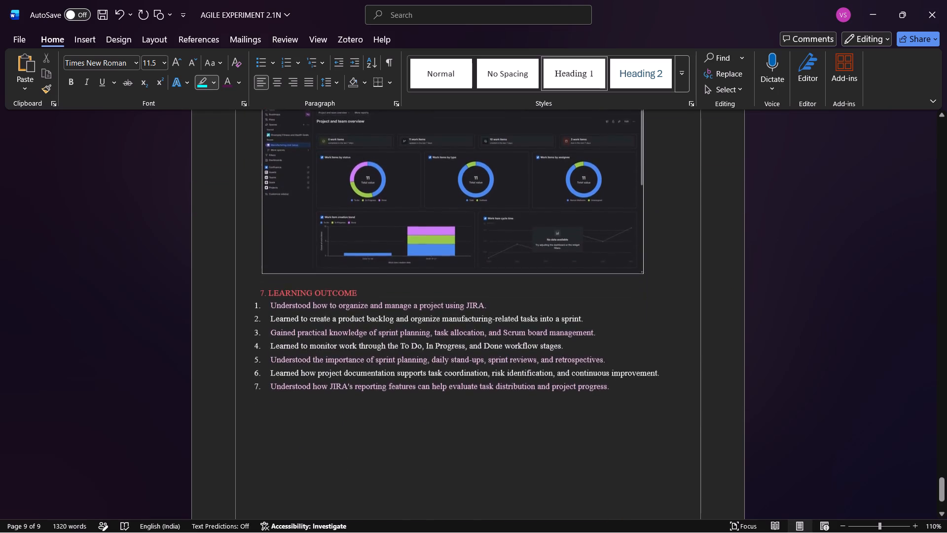
scroll(315, 418, up, 2)
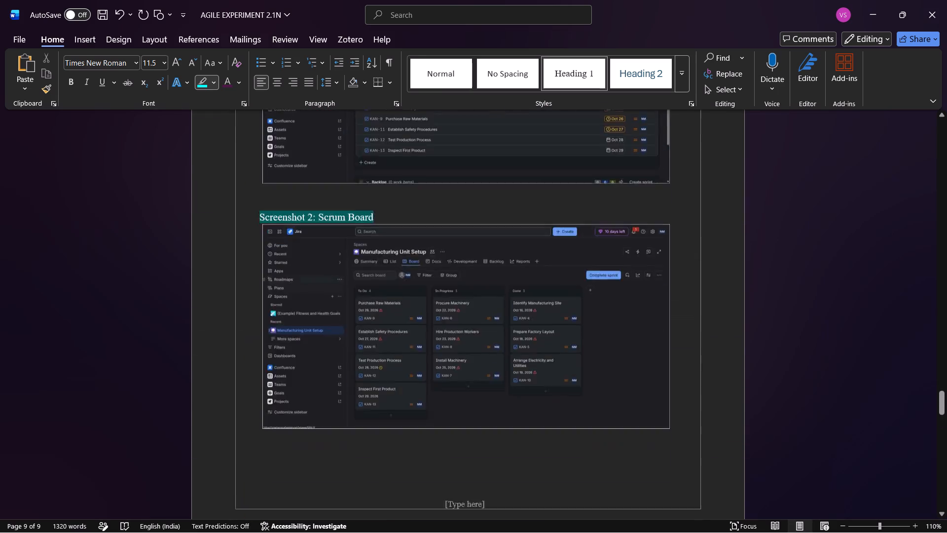
scroll(315, 418, up, 2)
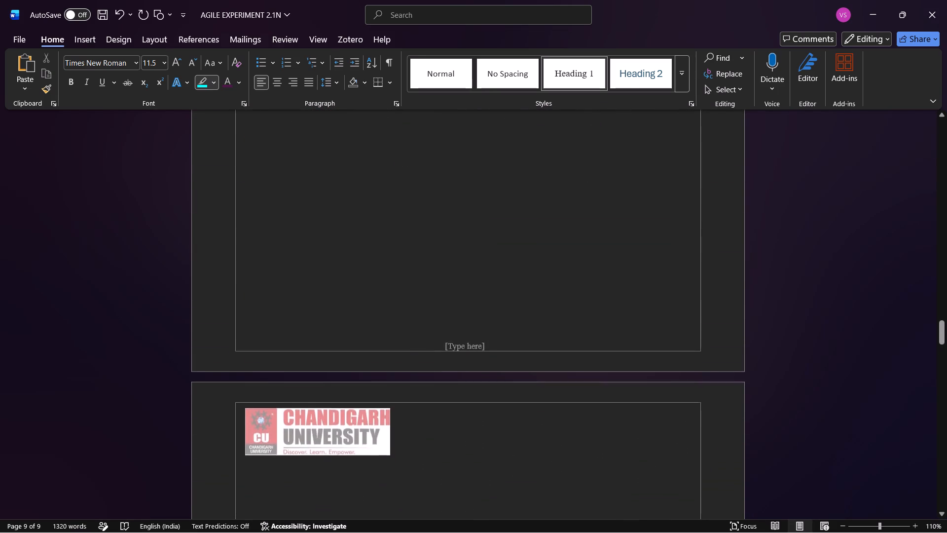
scroll(315, 418, up, 1)
key(Escape)
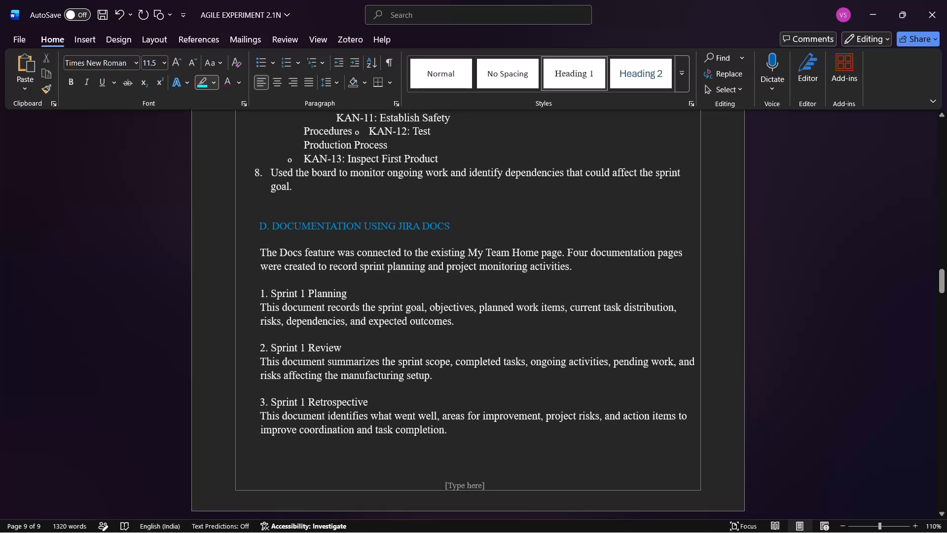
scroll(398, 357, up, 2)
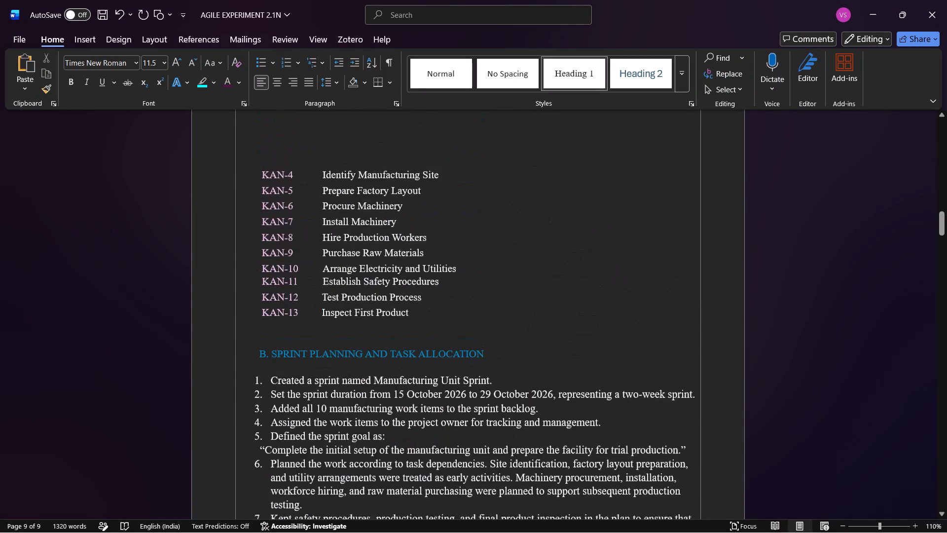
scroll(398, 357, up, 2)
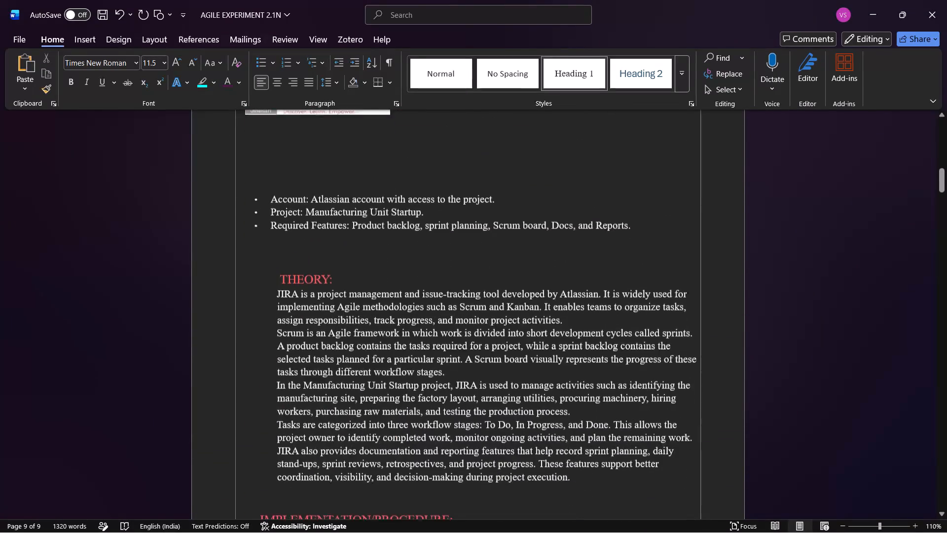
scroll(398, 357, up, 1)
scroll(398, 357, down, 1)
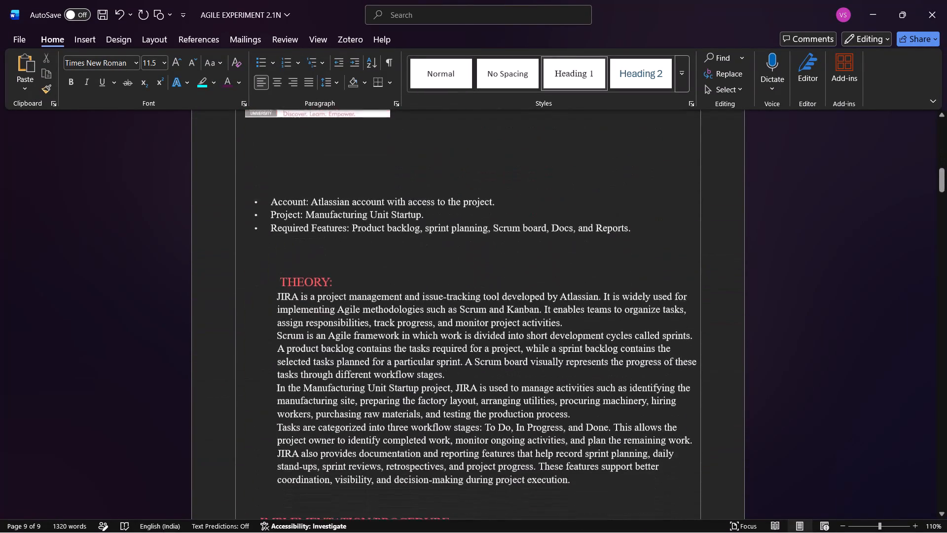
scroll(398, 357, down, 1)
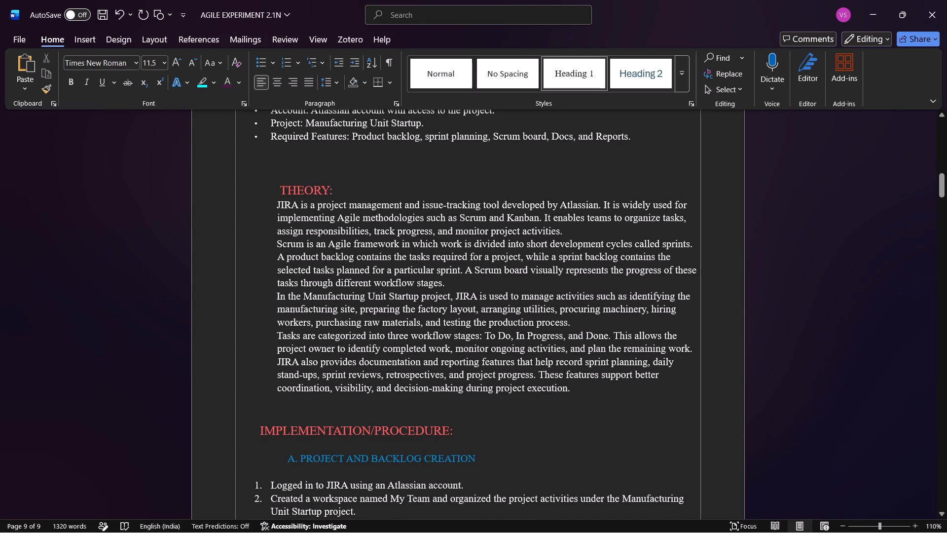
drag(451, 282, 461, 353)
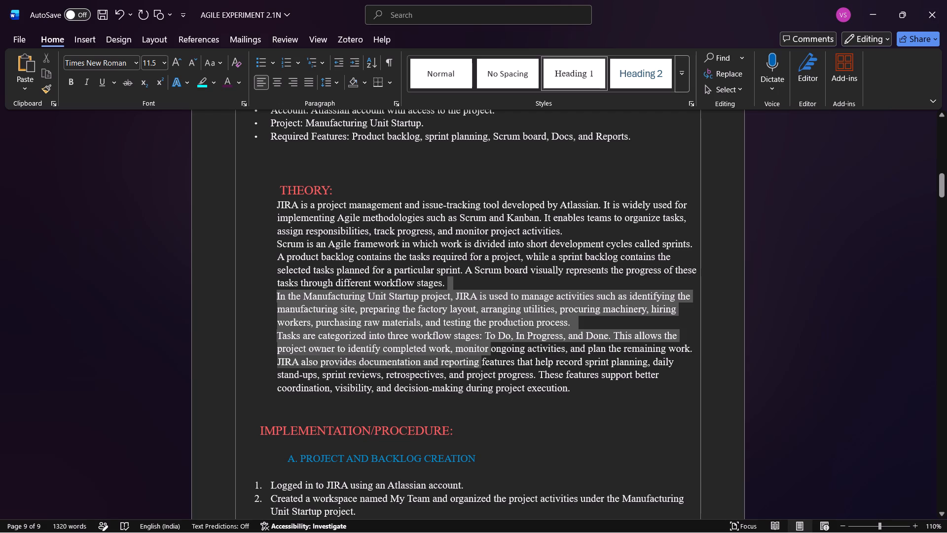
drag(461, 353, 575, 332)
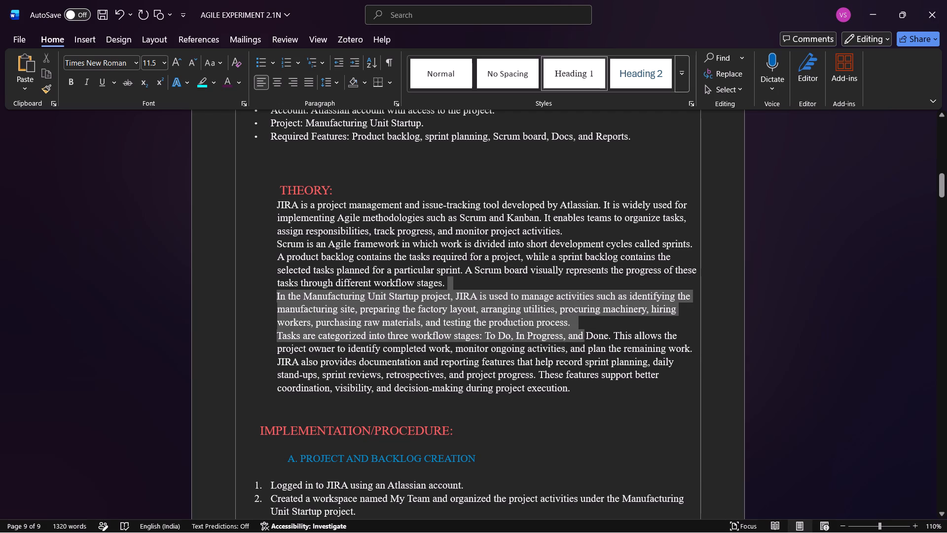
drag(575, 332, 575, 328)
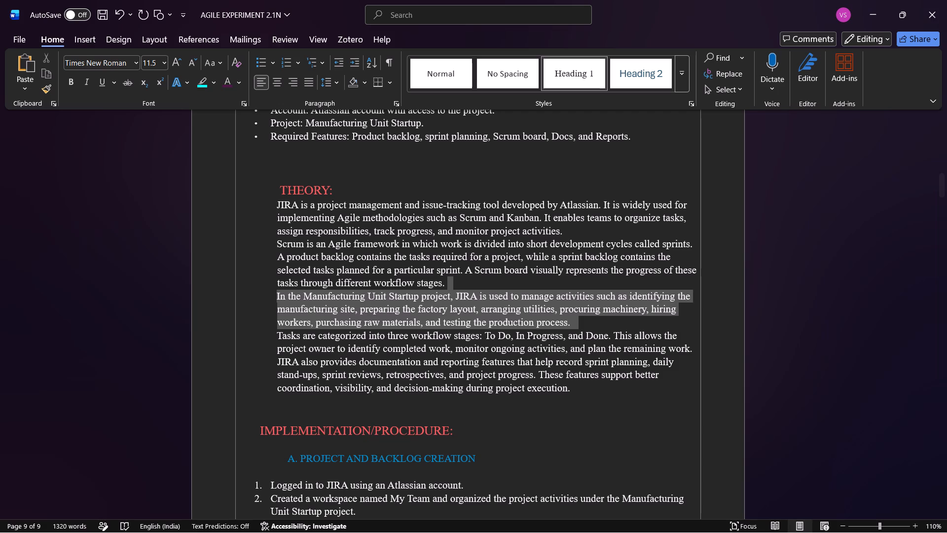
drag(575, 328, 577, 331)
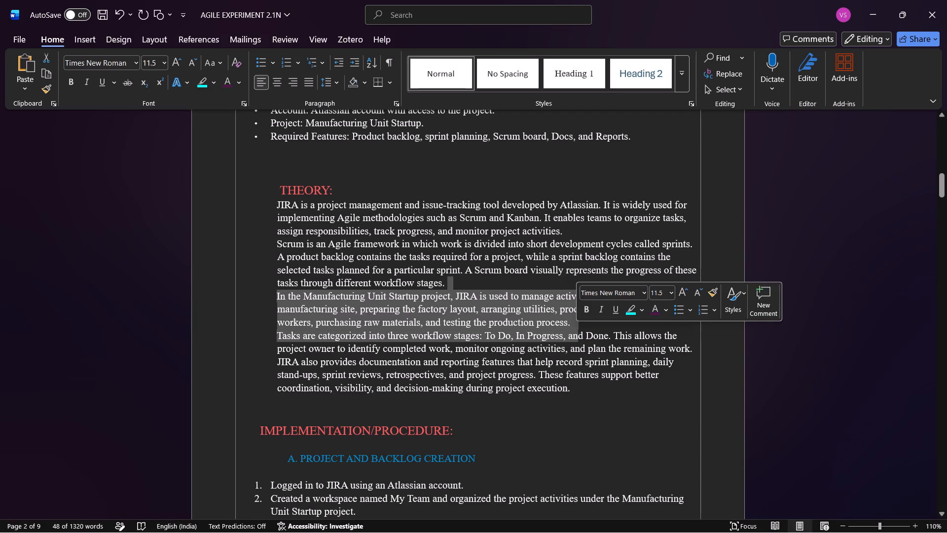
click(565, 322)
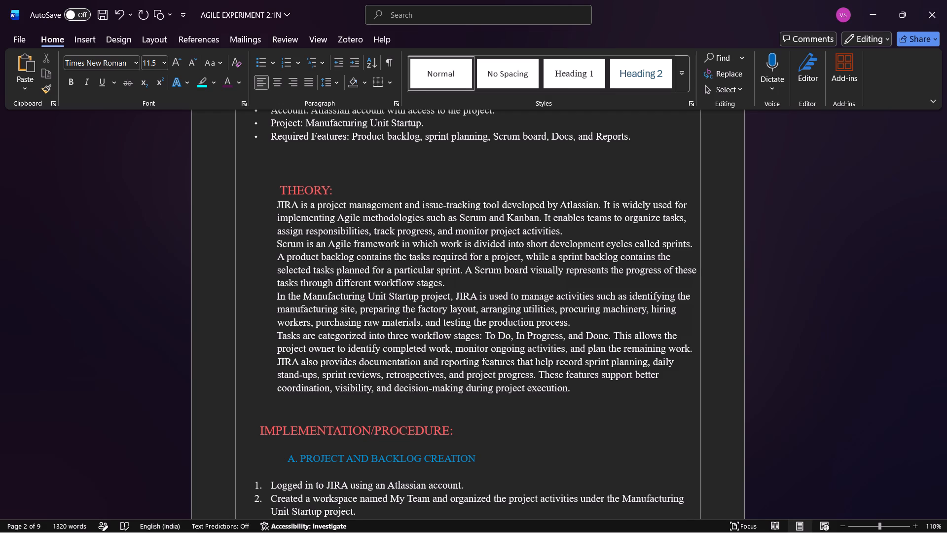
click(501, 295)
Colour the first THEORY paragraph, "JIRA is a project management and issue-tracking tool…", in the green theme colour.
drag(276, 208, 312, 241)
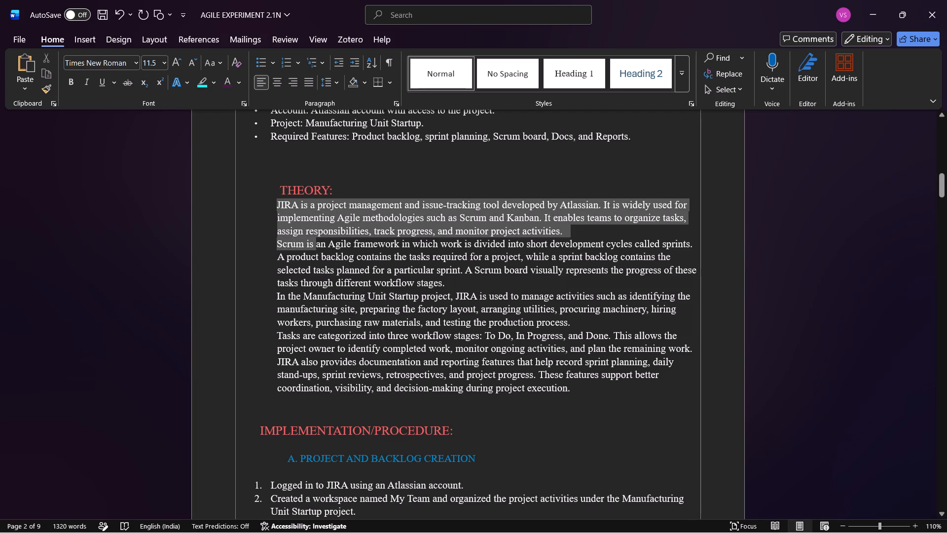
drag(312, 241, 568, 231)
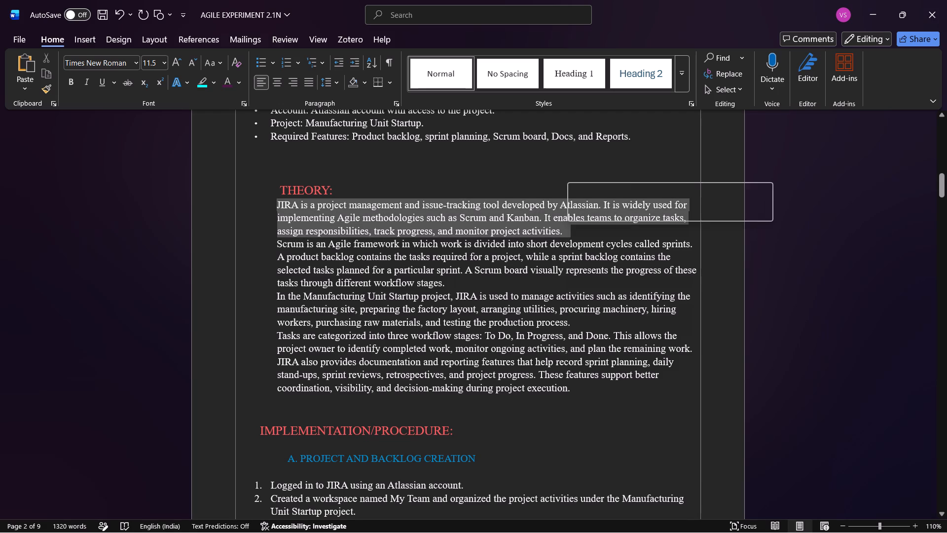
click(657, 209)
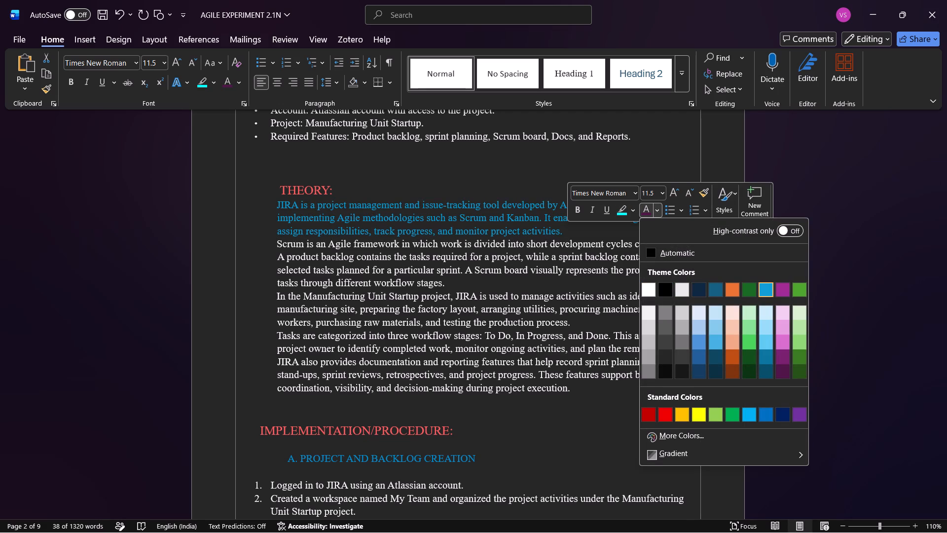
click(800, 284)
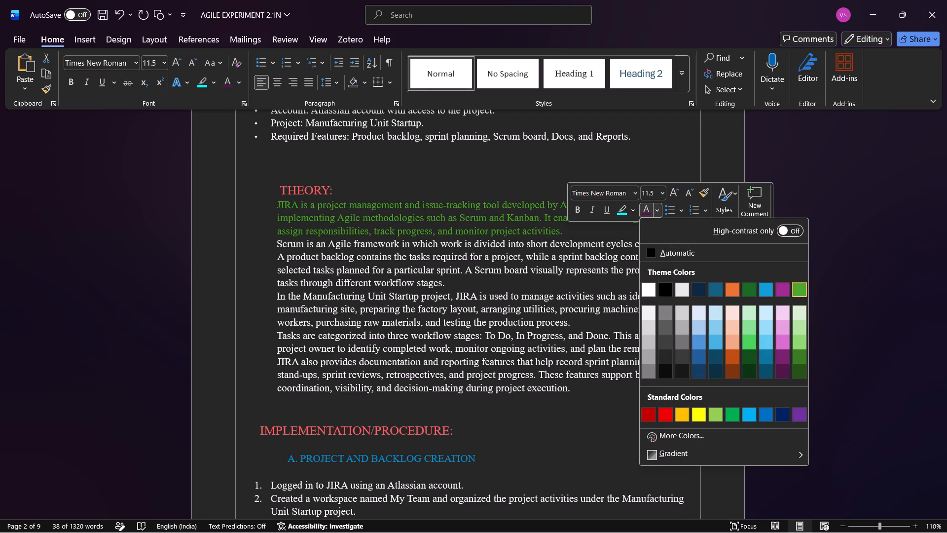
click(630, 449)
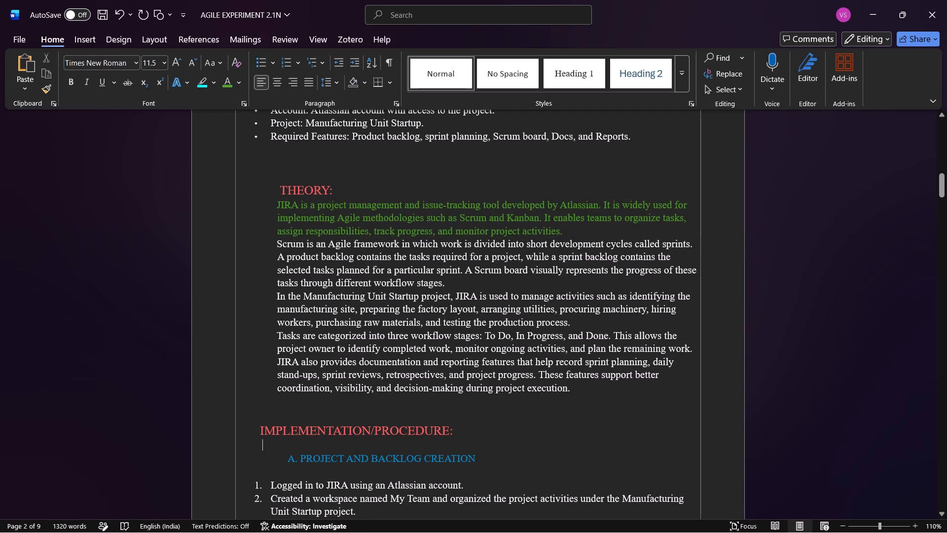
Colour the third THEORY paragraph, "In the Manufacturing Unit Startup project…", in the same green.
drag(274, 299, 504, 304)
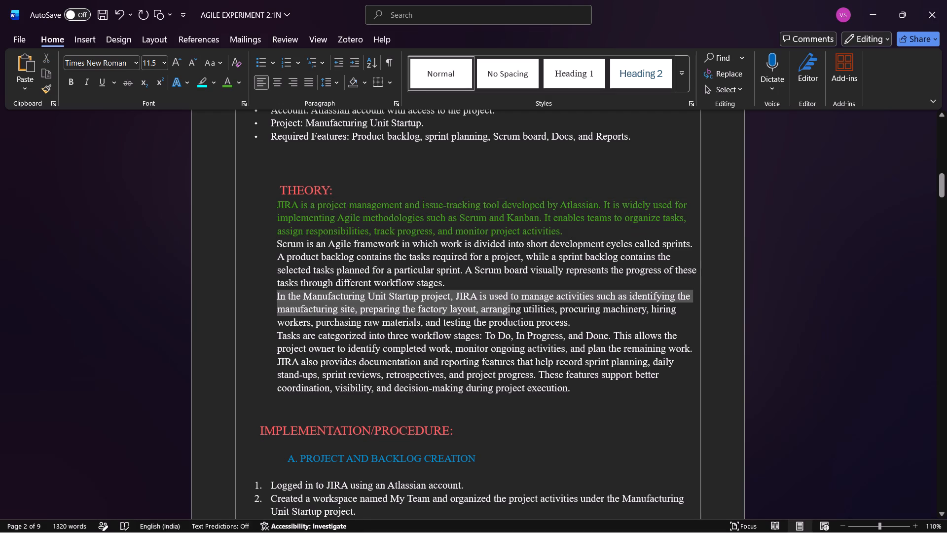
drag(504, 304, 576, 327)
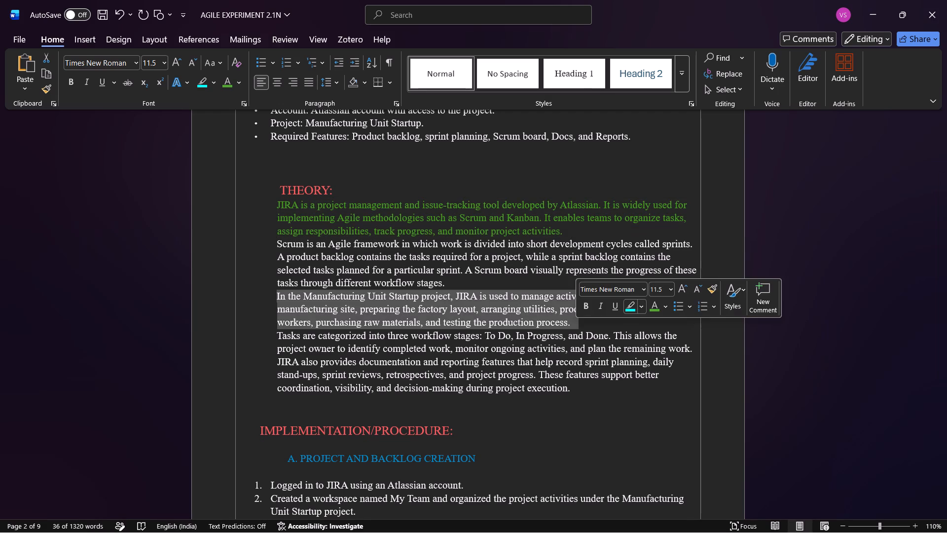
click(660, 307)
click(639, 402)
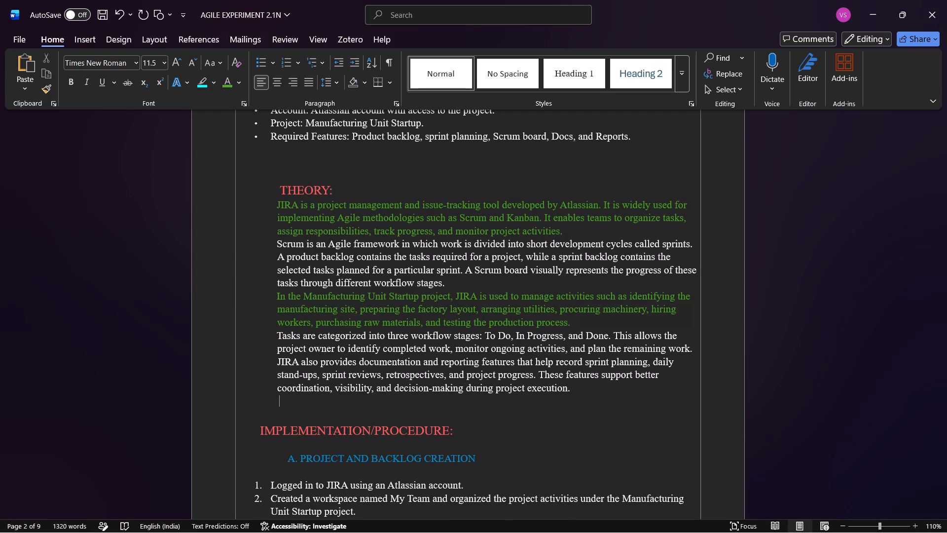
click(639, 402)
Draw a Frame shape about 1.98 cm high and 6.68 cm wide around the "Experiment – 2" title on page 1.
scroll(639, 402, up, 3)
scroll(639, 402, down, 1)
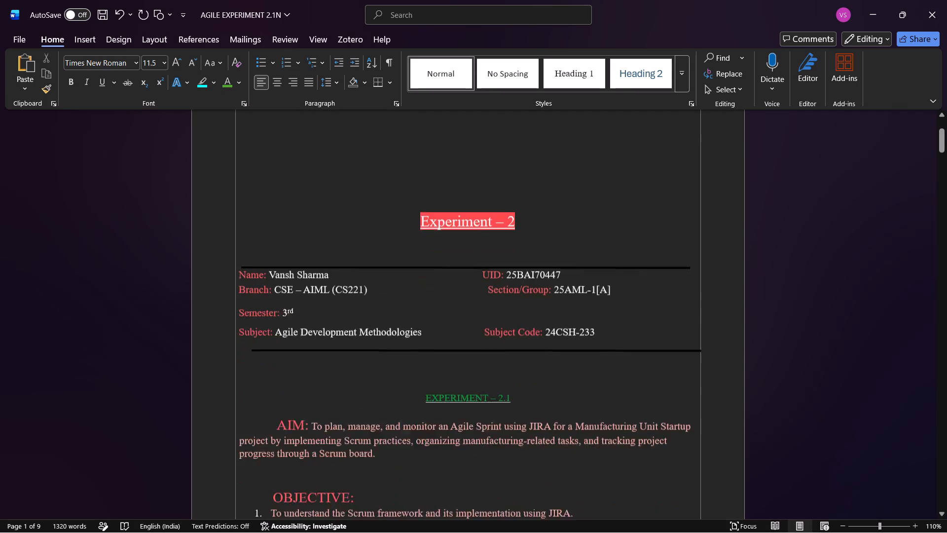
scroll(639, 402, down, 1)
scroll(639, 402, up, 1)
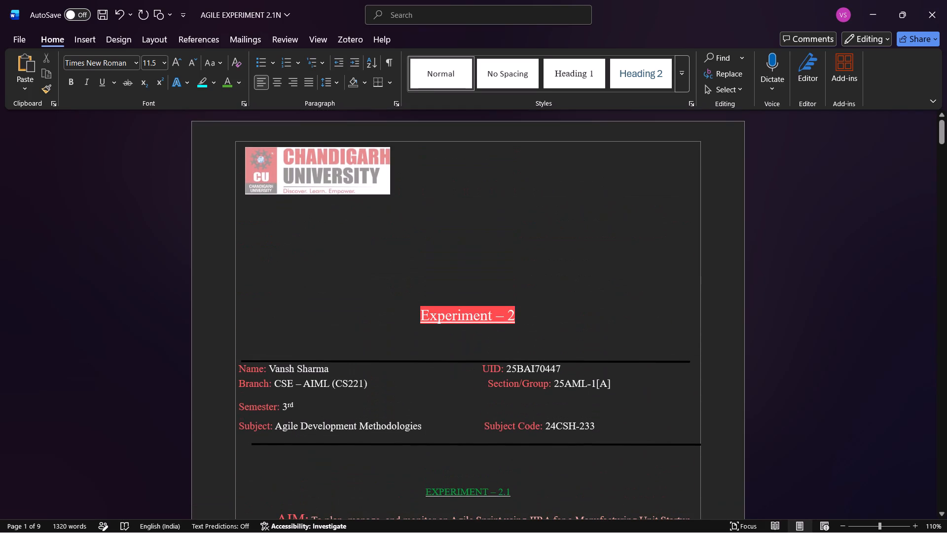
click(80, 45)
click(99, 42)
click(109, 39)
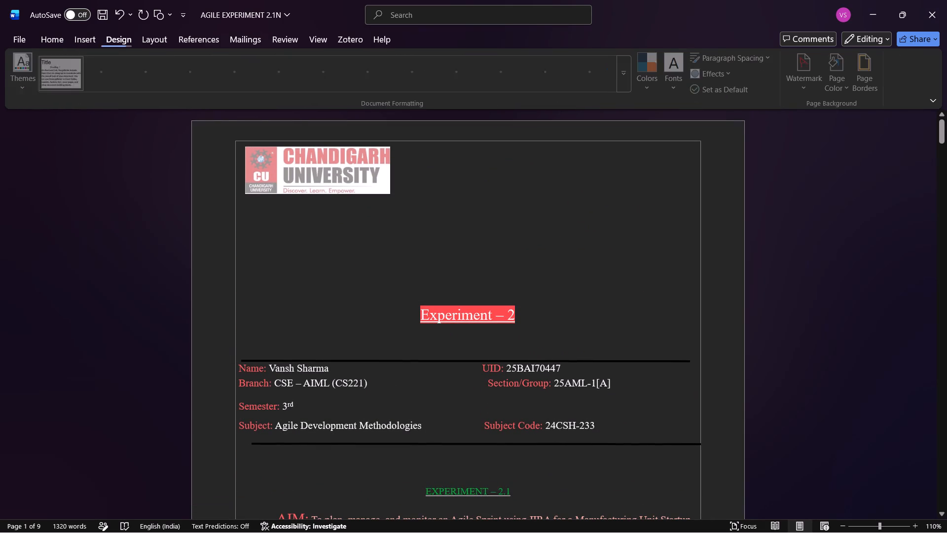
click(90, 40)
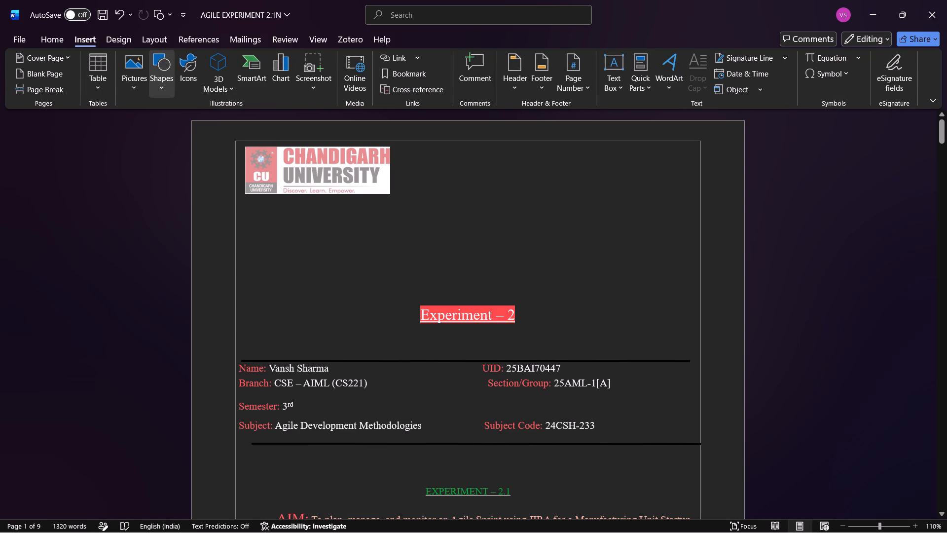
click(161, 86)
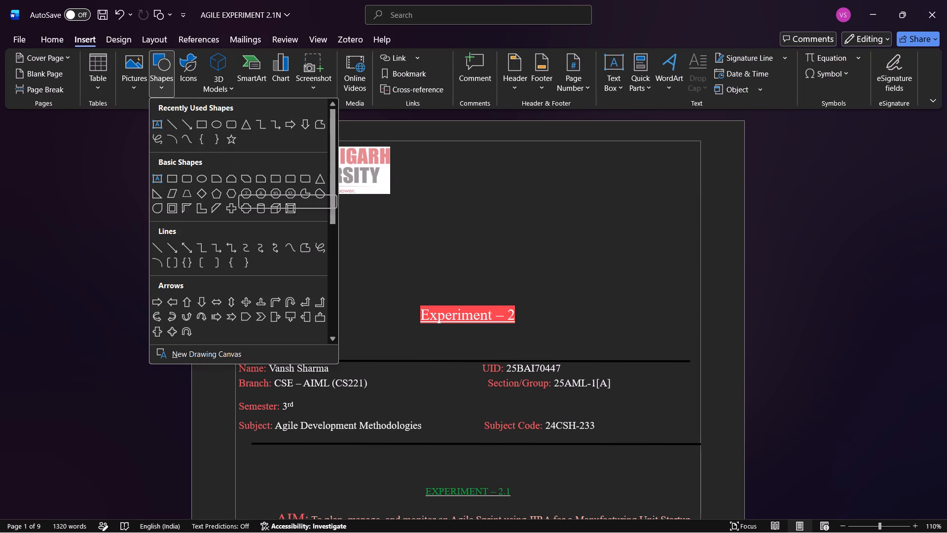
scroll(238, 182, down, 2)
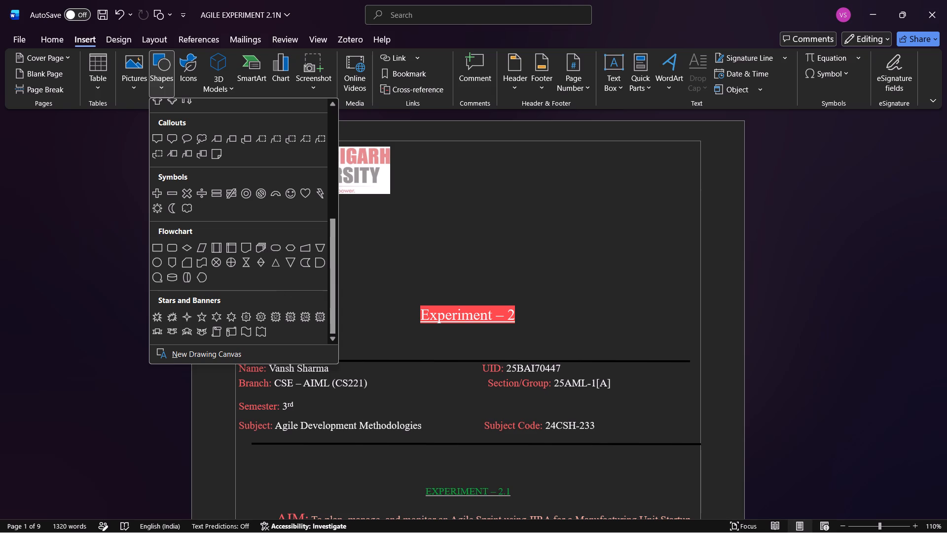
scroll(237, 298, down, 1)
scroll(204, 190, up, 1)
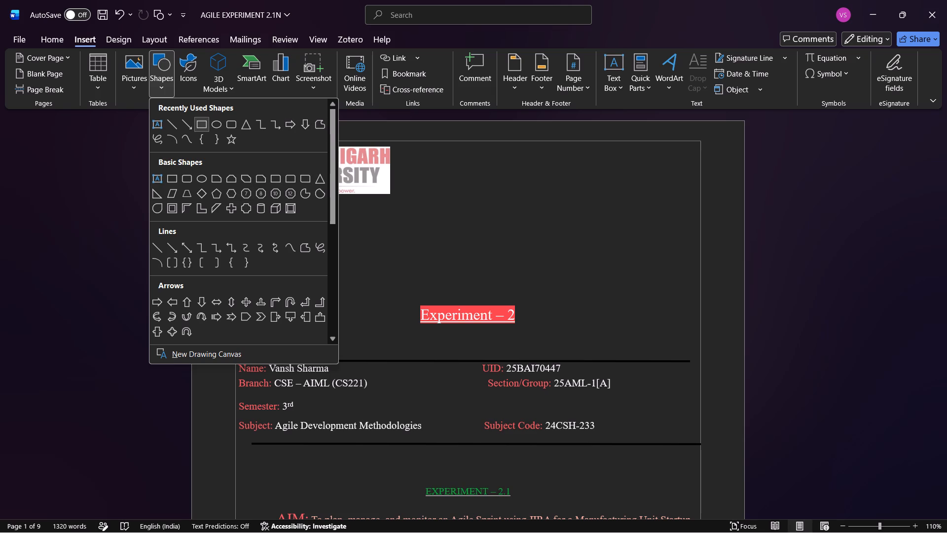
click(172, 205)
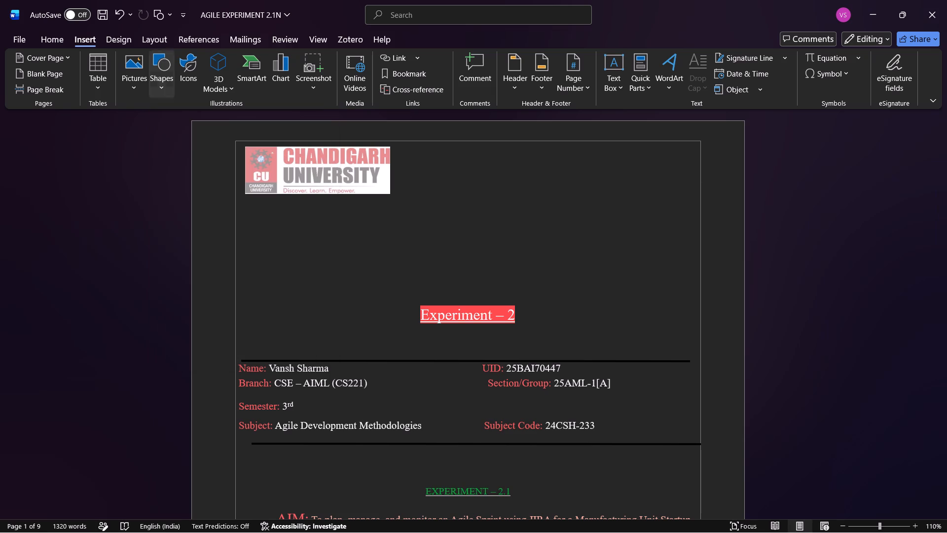
drag(382, 290, 580, 348)
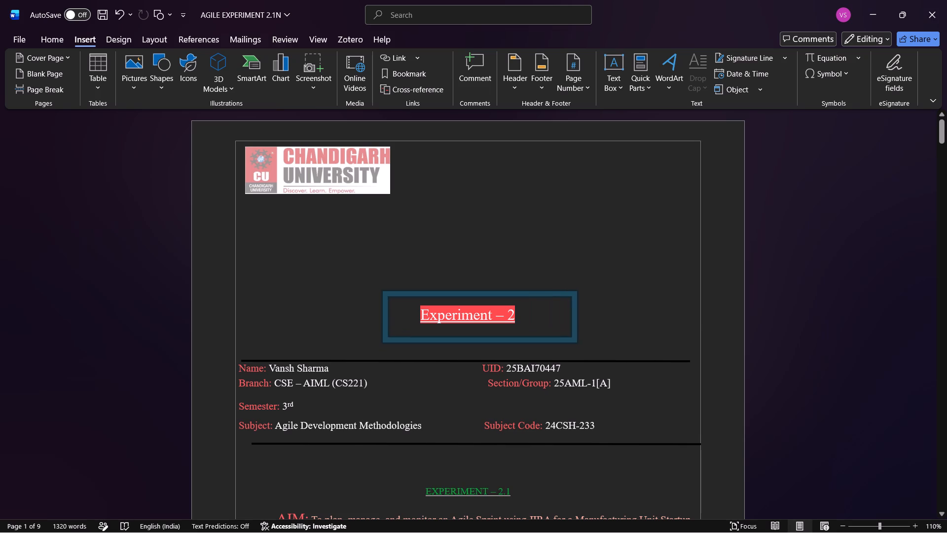
drag(580, 348, 552, 339)
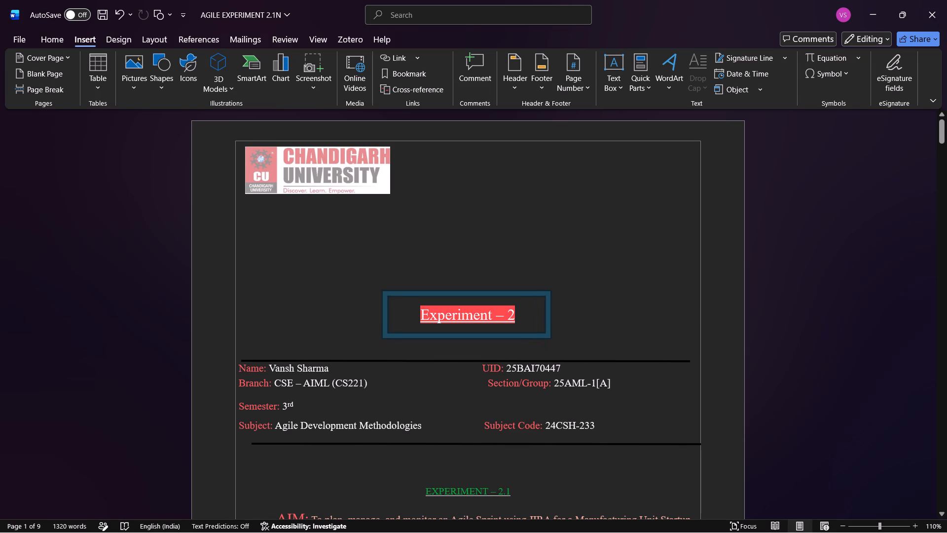
drag(552, 339, 553, 341)
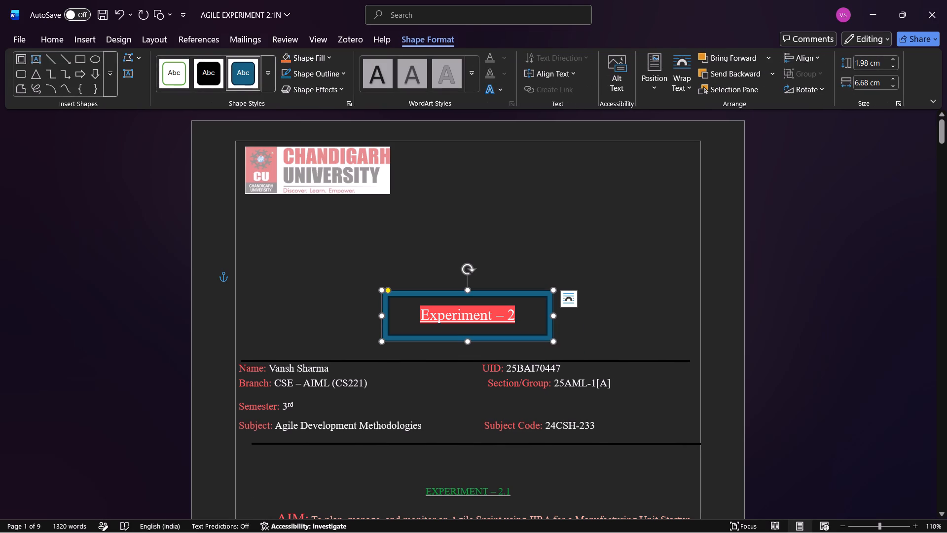
Fill the frame around the "Experiment – 2" title with the medium pink-magenta theme shade and deselect it.
right_click(549, 318)
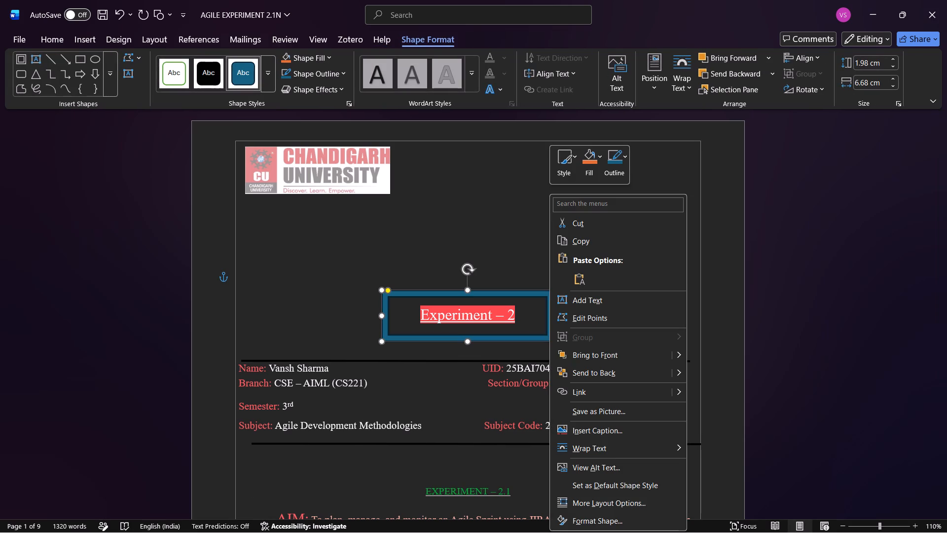
click(595, 152)
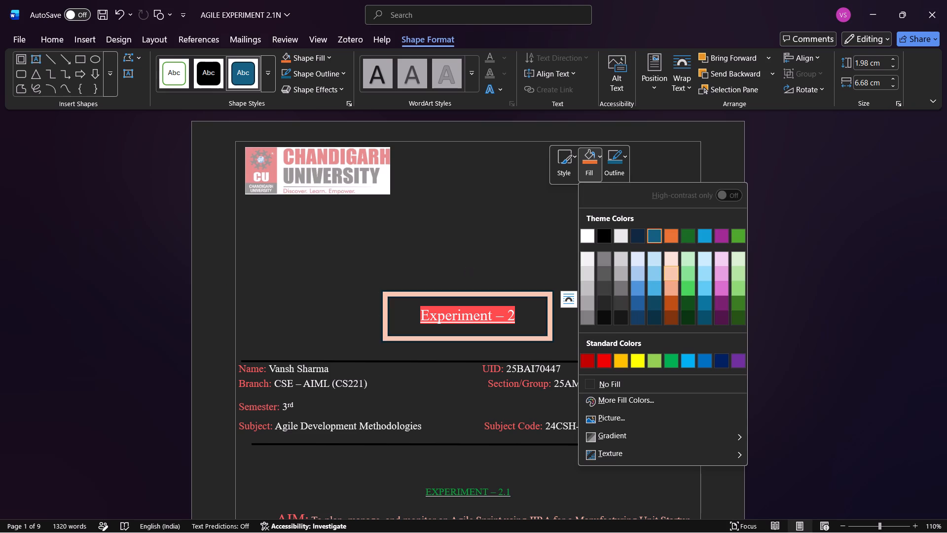
click(726, 290)
click(645, 278)
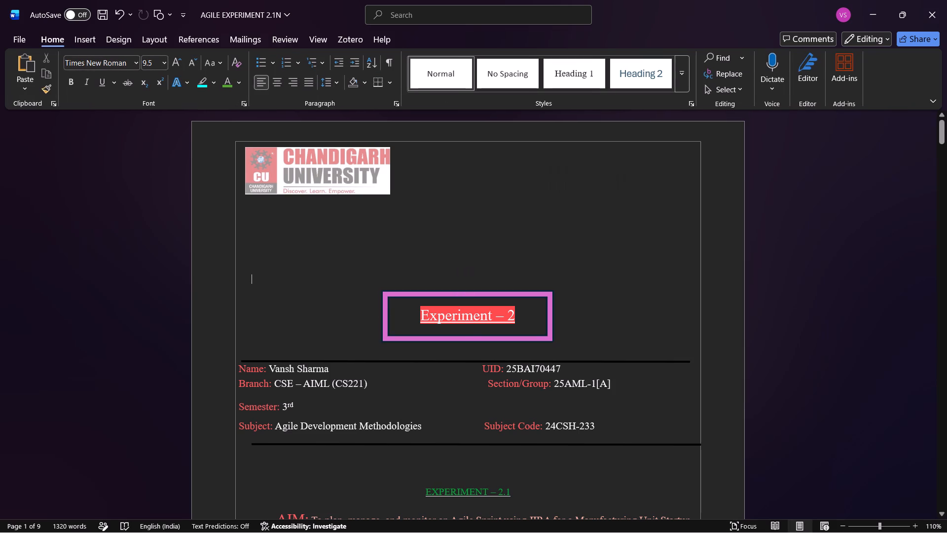
Nudge the pink frame slightly upward so it sits centred around the "Experiment – 2" title on page 1.
scroll(645, 278, down, 1)
click(555, 262)
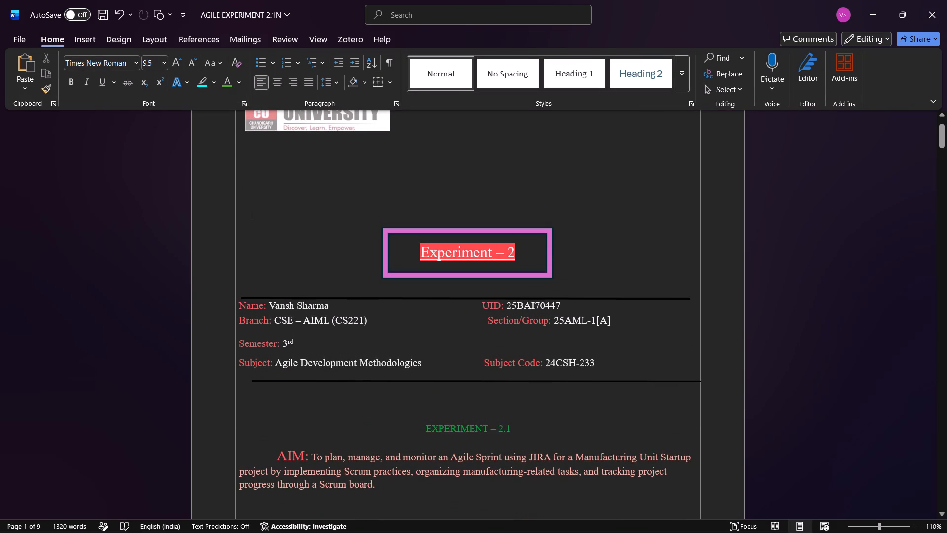
click(551, 262)
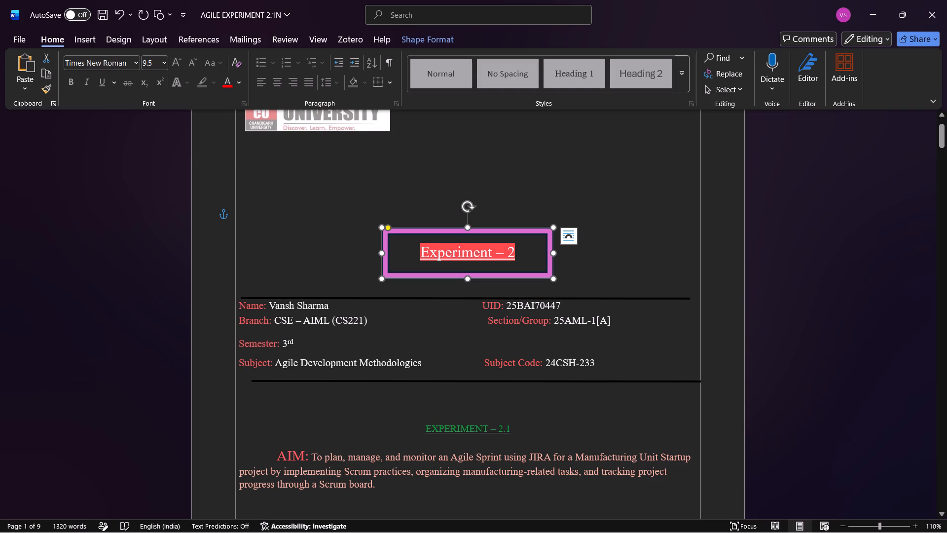
drag(533, 257, 533, 250)
click(562, 258)
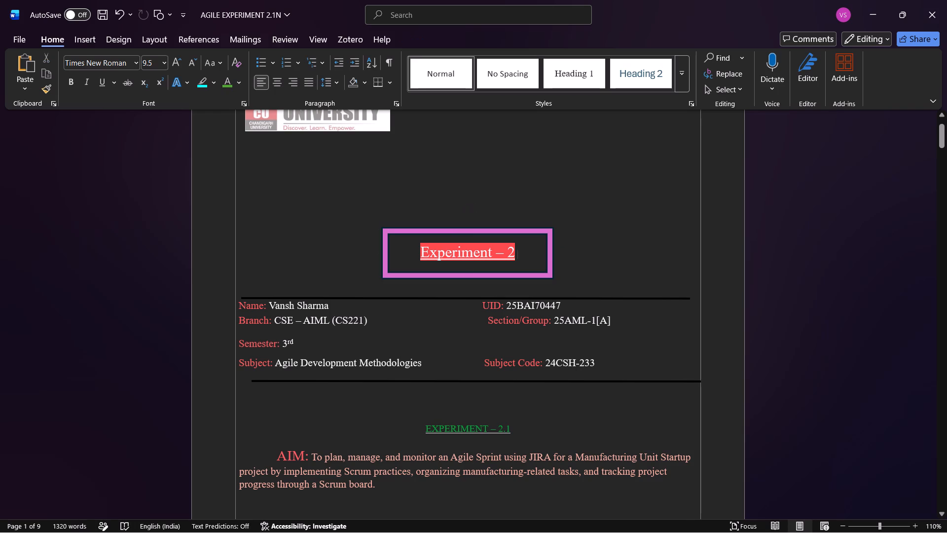
click(546, 315)
click(565, 305)
click(550, 268)
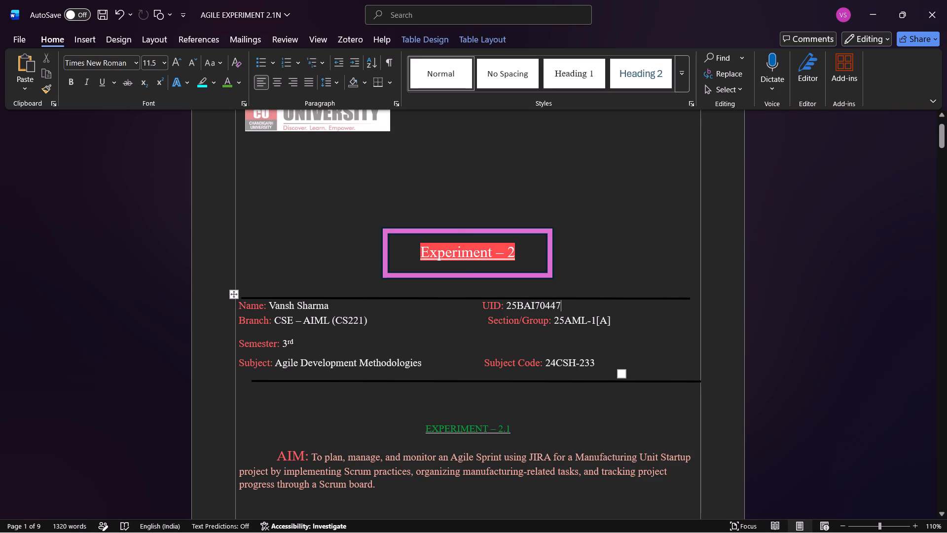
click(550, 268)
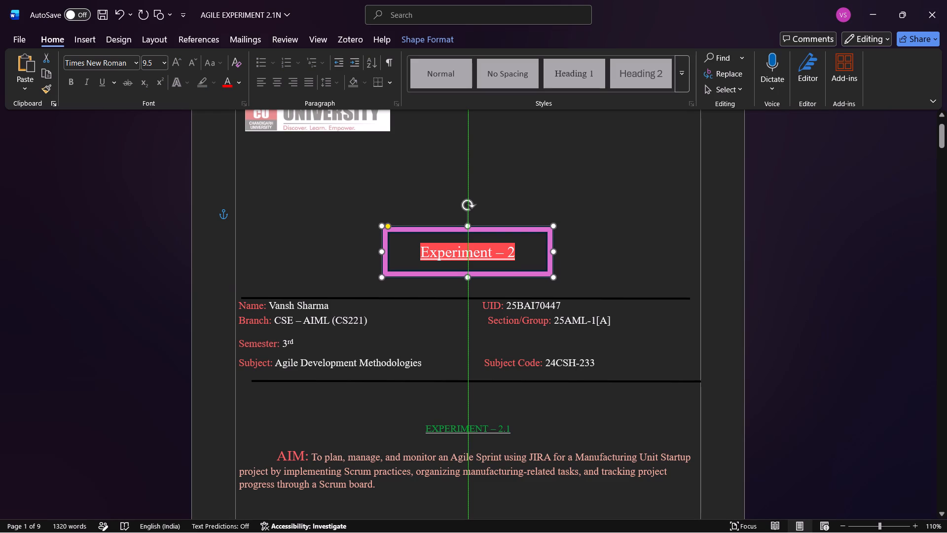
click(579, 267)
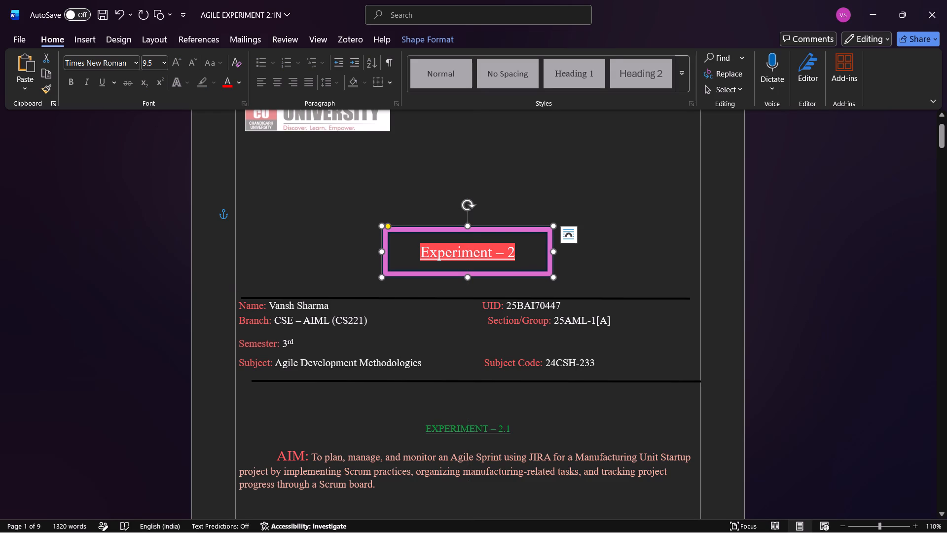
Review the formatting of the whole document, from the title page through the LEARNING OUTCOME list on the last page.
scroll(579, 267, down, 1)
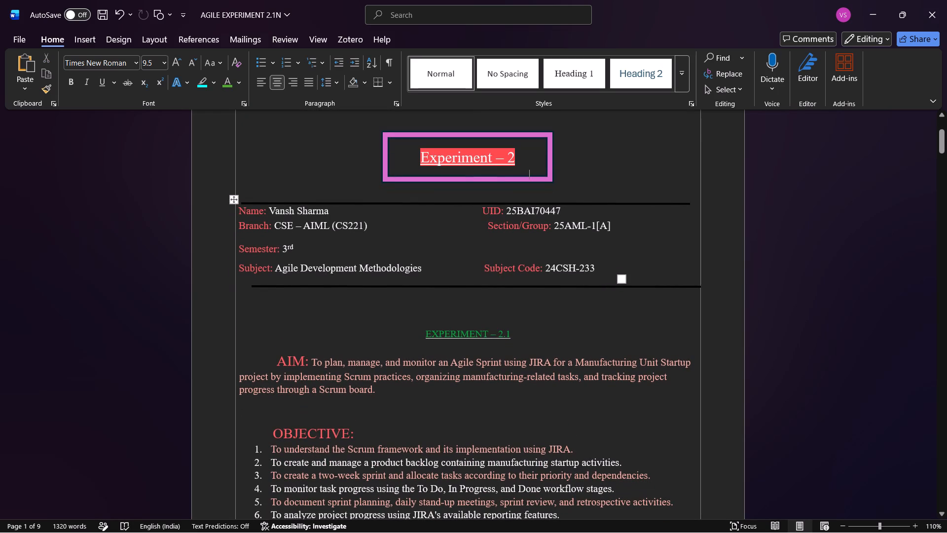
scroll(573, 294, down, 2)
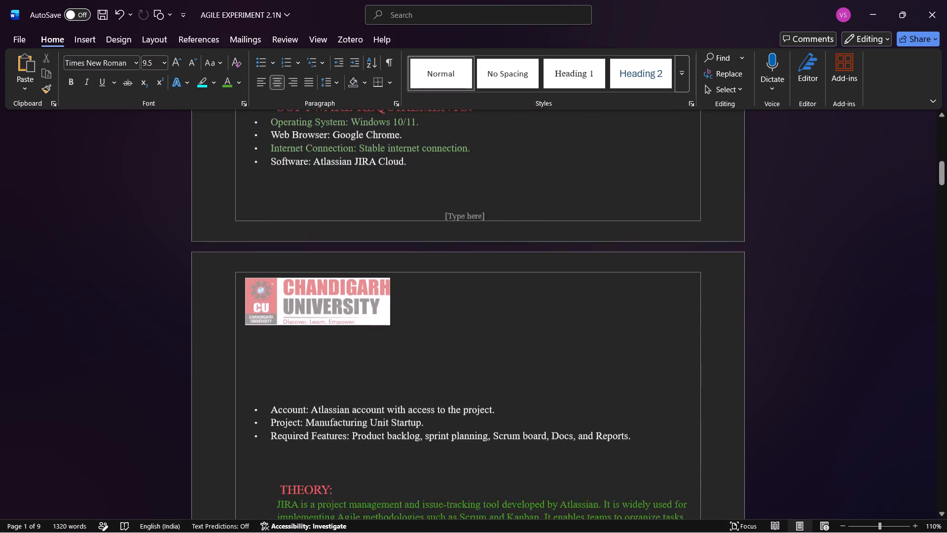
scroll(573, 294, down, 2)
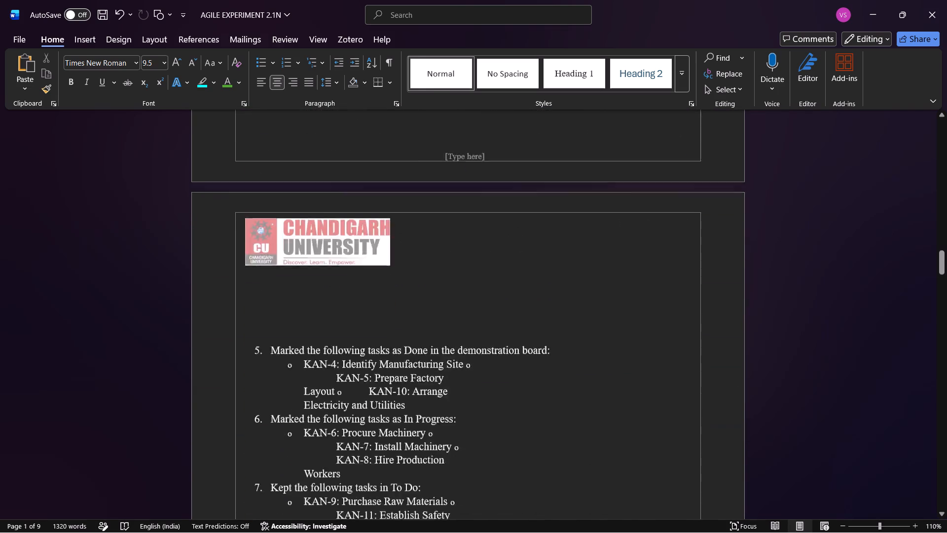
scroll(573, 294, down, 2)
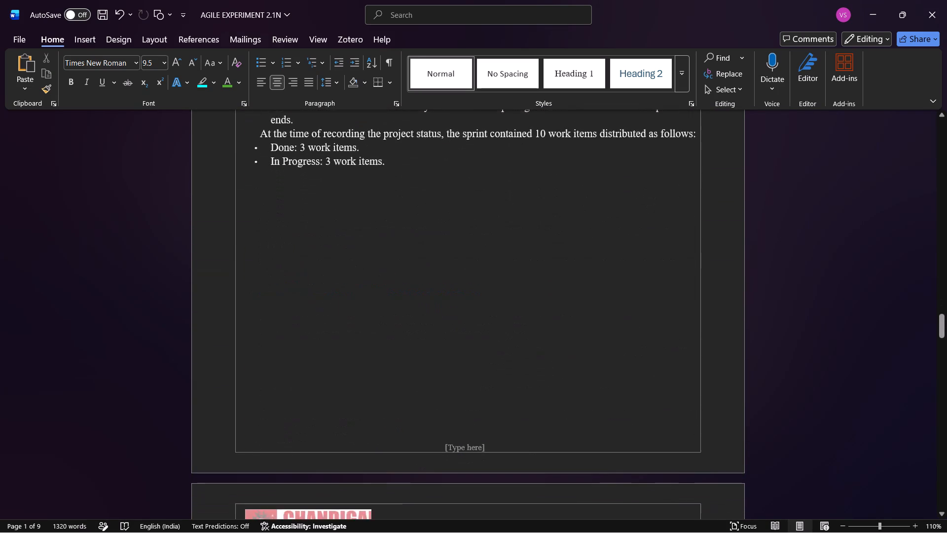
scroll(573, 294, down, 2)
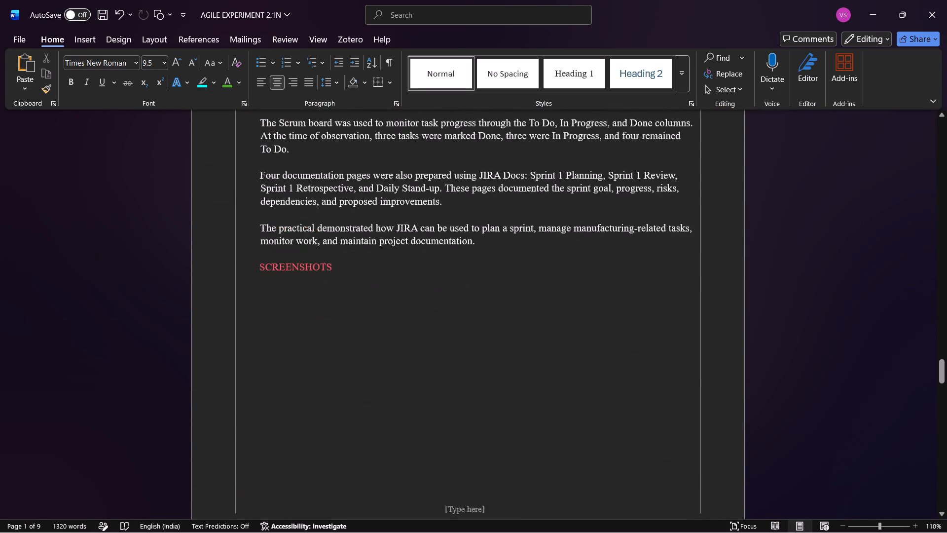
scroll(573, 294, down, 1)
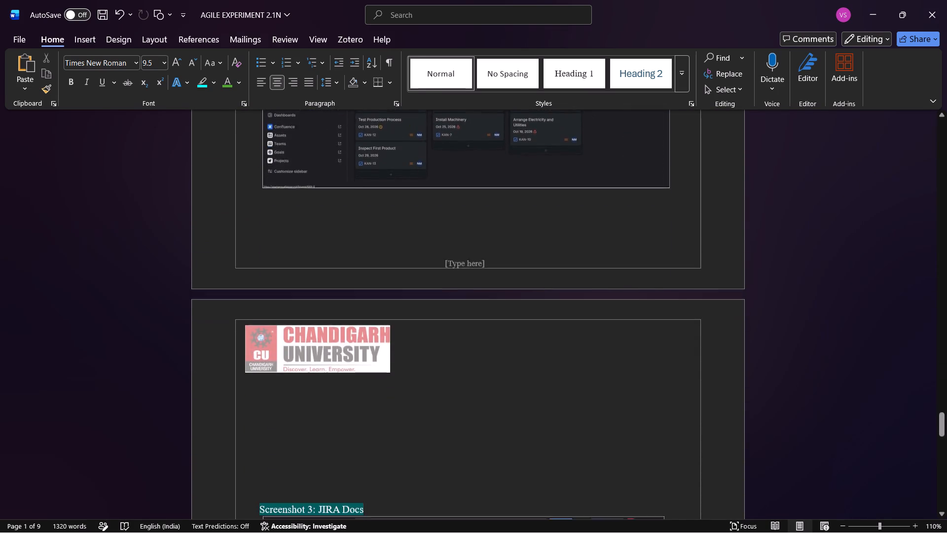
scroll(573, 294, down, 2)
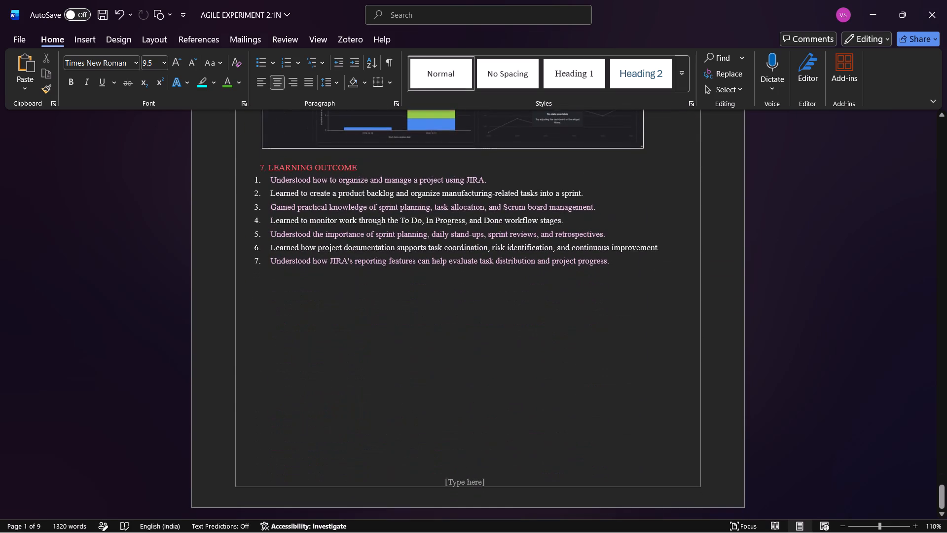
scroll(573, 294, down, 1)
scroll(573, 294, up, 4)
scroll(573, 294, down, 1)
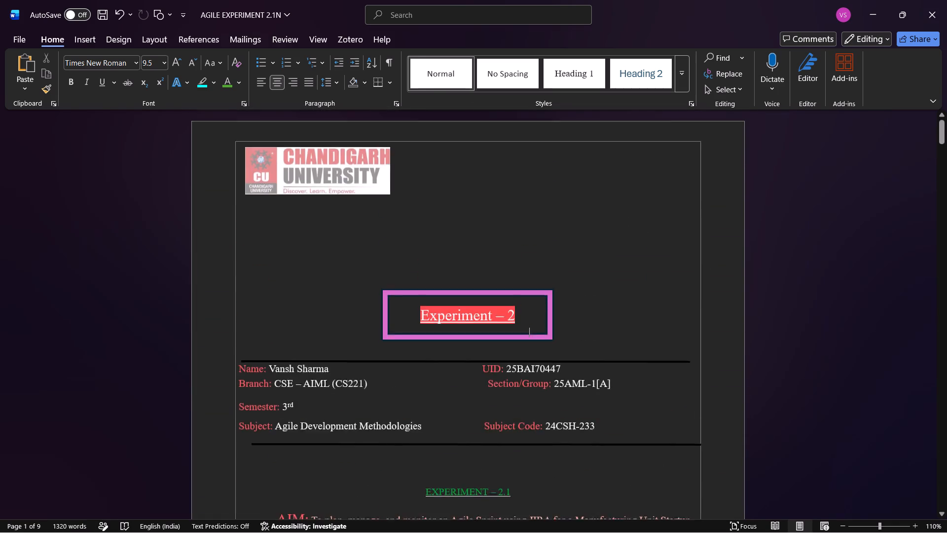
Colour the first item under SPRINT PLANNING AND TASK ALLOCATION, "Created a sprint named Manufacturing Unit Sprint.", in the darkest shade of the dark-blue theme colour.
scroll(573, 294, down, 2)
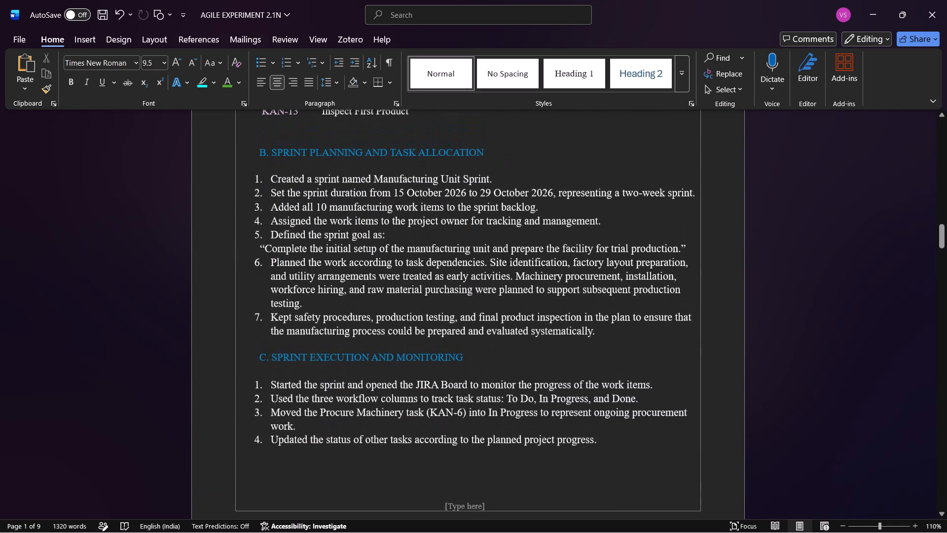
ctrl+scroll(573, 294, up, 1)
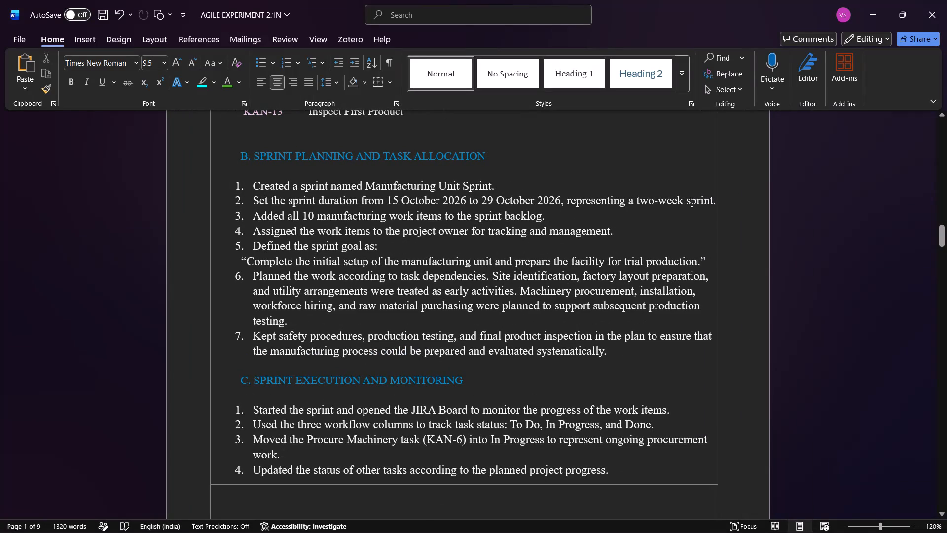
drag(252, 186, 487, 191)
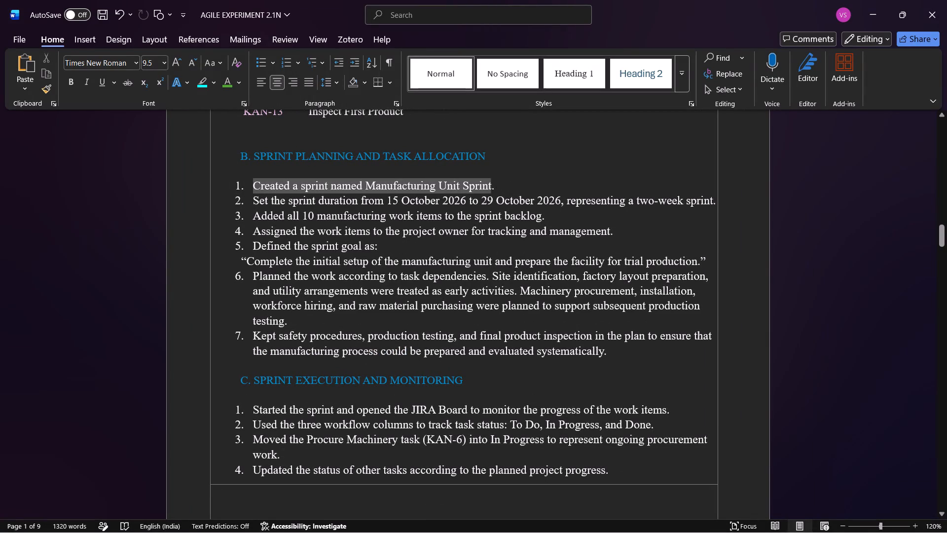
drag(487, 191, 495, 191)
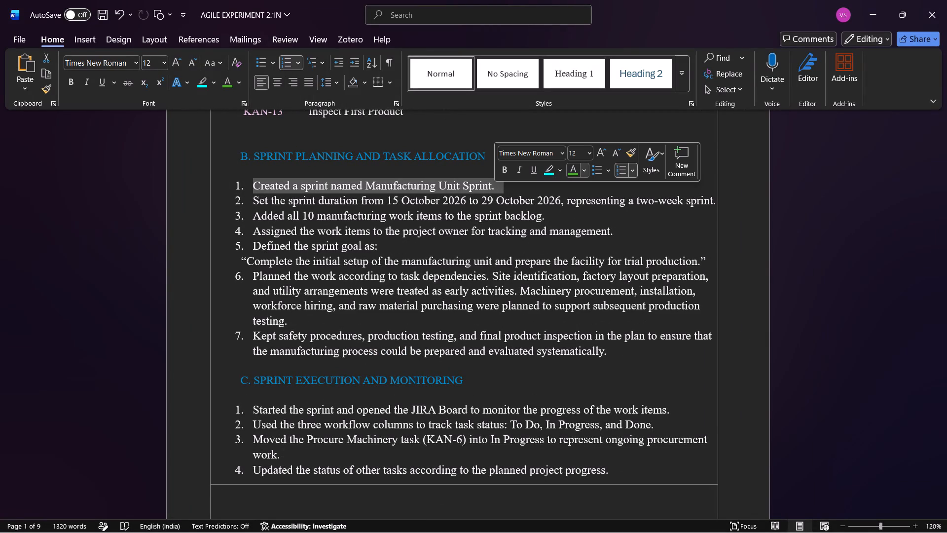
click(583, 170)
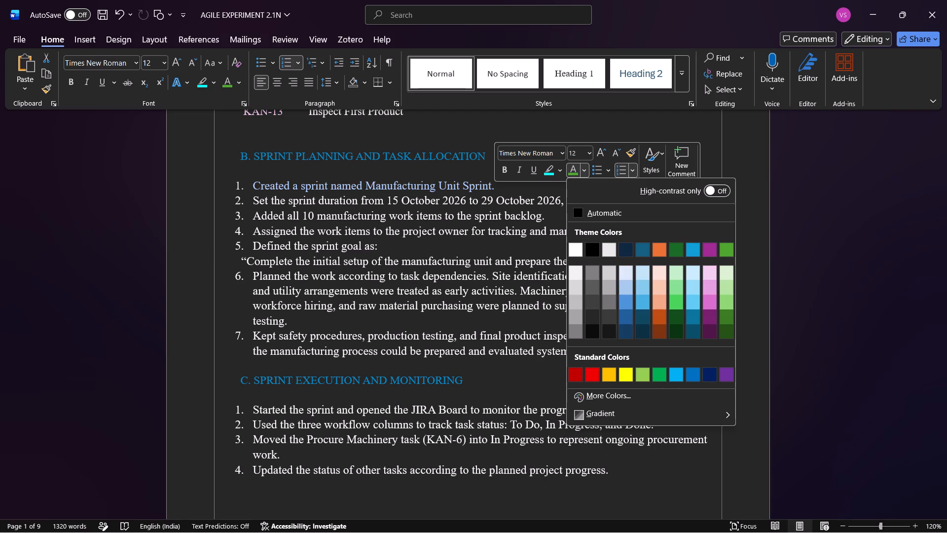
click(625, 334)
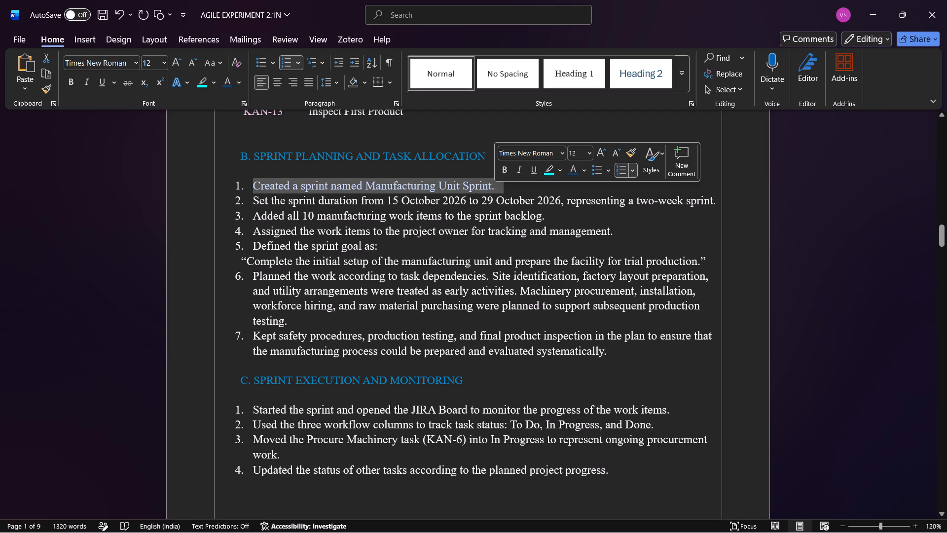
Apply the same dark-blue theme shade to items 2 to 7 of section B, including the quoted sprint goal.
drag(251, 202, 479, 356)
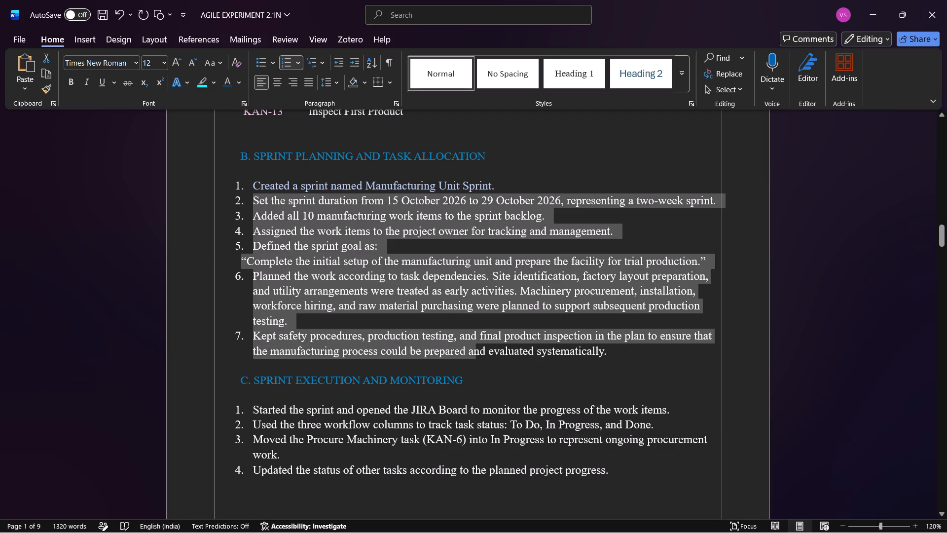
drag(479, 356, 614, 354)
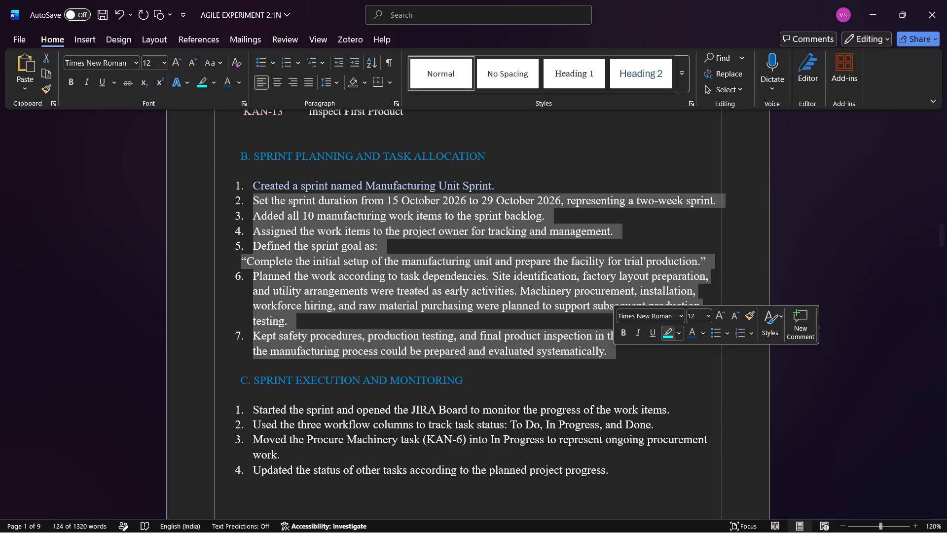
click(688, 335)
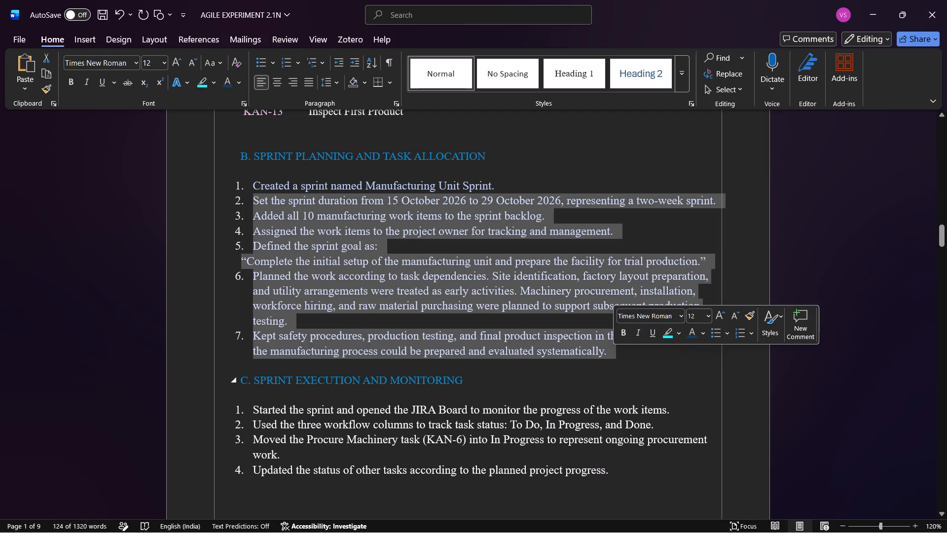
click(656, 374)
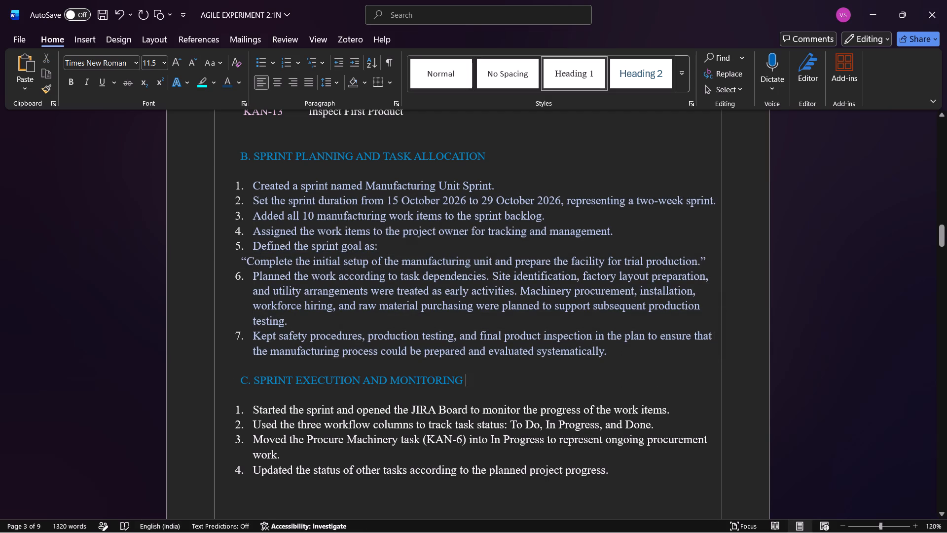
Indent the quoted sprint goal "Complete the initial setup of the manufacturing unit…" with four spaces to align with the list text.
click(242, 263)
key(space)
key(space)
key(space)
key(space)
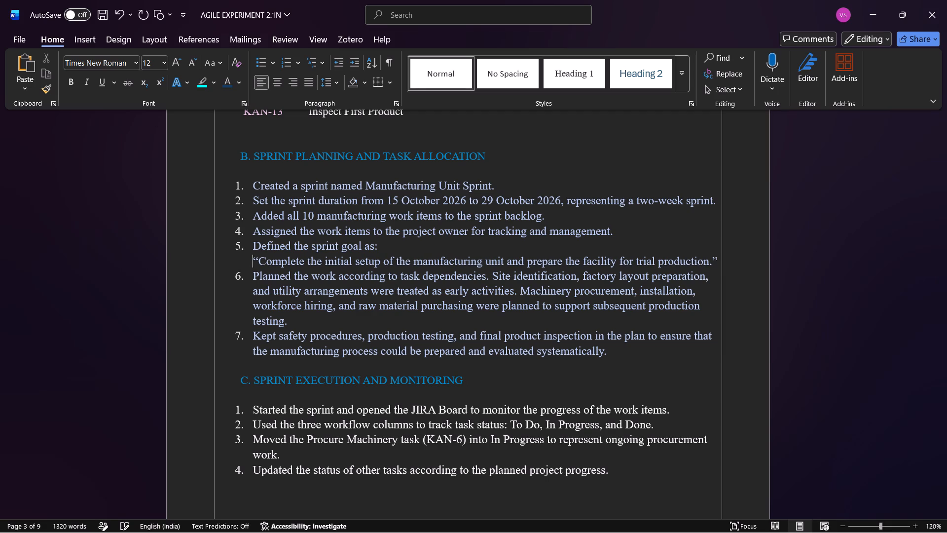
Delete the word "into" before "In Progress" in item 3 of section C, SPRINT EXECUTION AND MONITORING.
scroll(330, 370, down, 1)
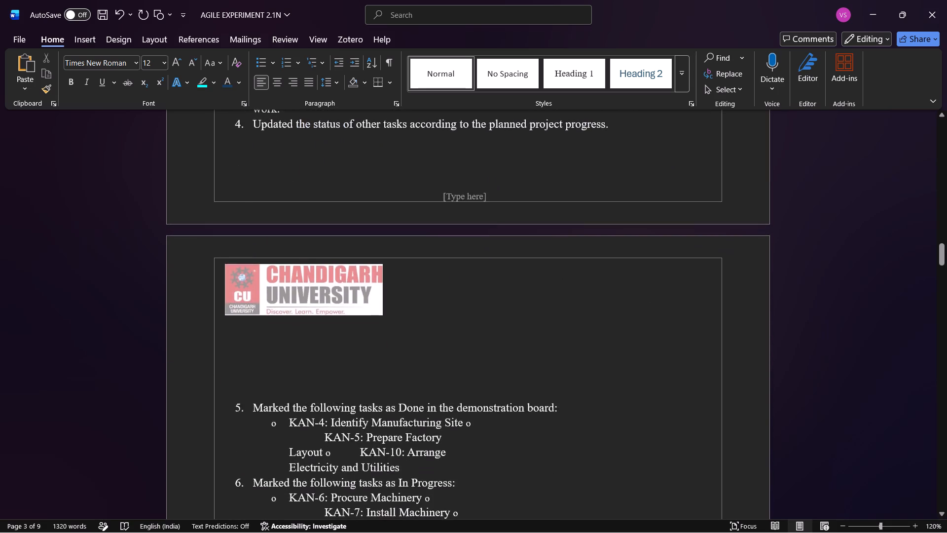
scroll(330, 370, down, 1)
scroll(330, 370, up, 1)
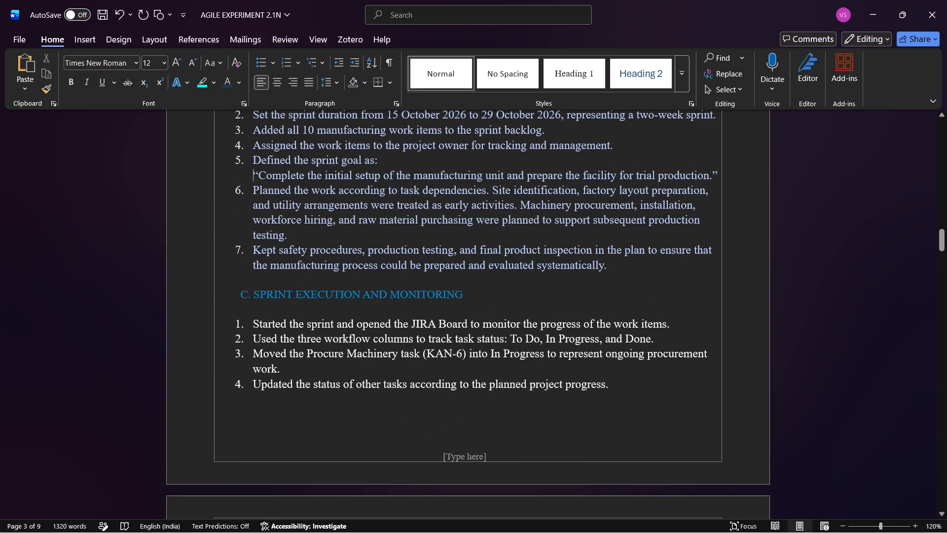
scroll(489, 355, down, 1)
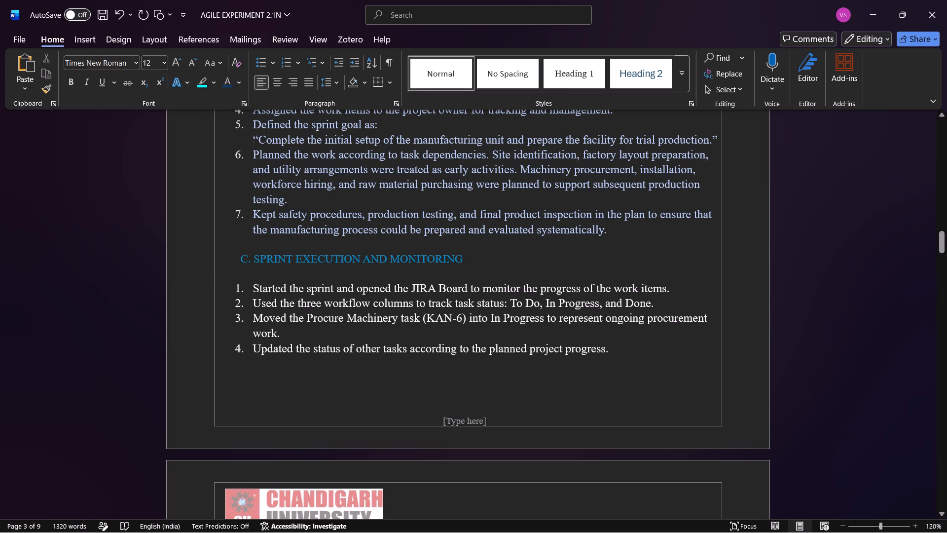
click(488, 321)
key(BackSpace)
key(BackSpace)
key(BackSpace)
key(BackSpace)
key(BackSpace)
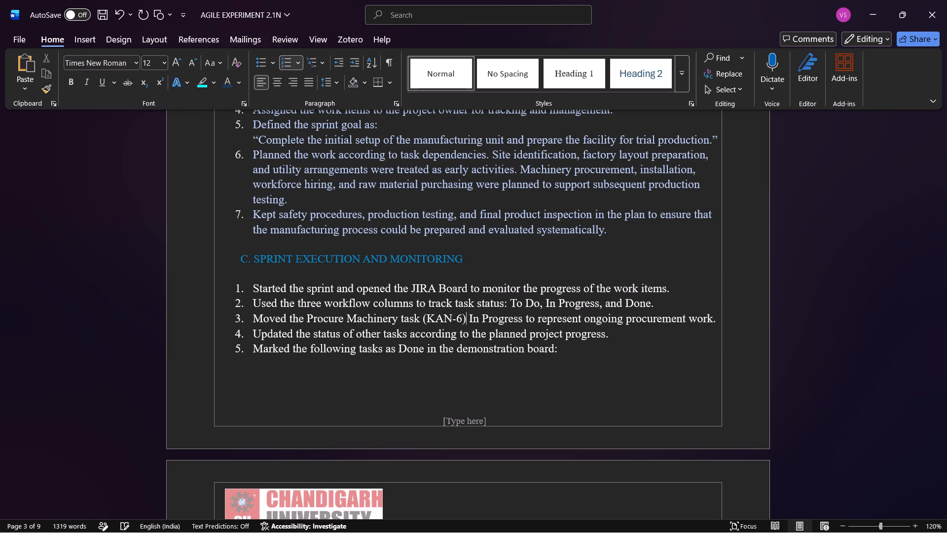
Review the text and layout of the remaining pages from the end of section C through sections D and E to OUTPUT.
scroll(500, 335, down, 1)
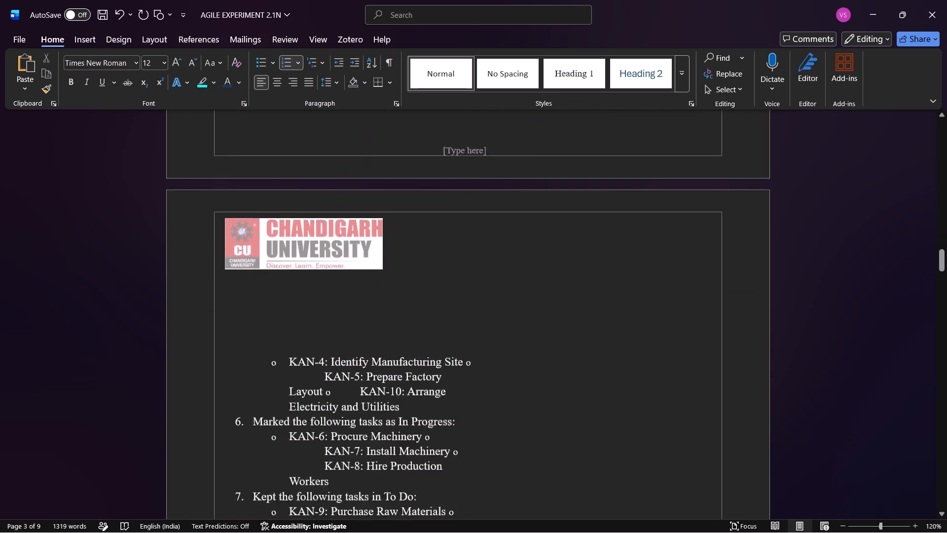
scroll(500, 335, down, 2)
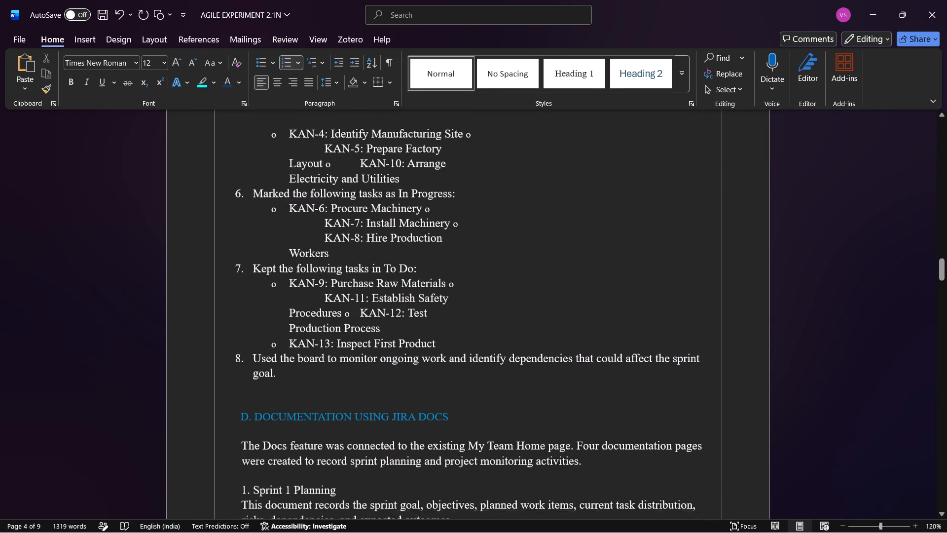
scroll(486, 349, down, 2)
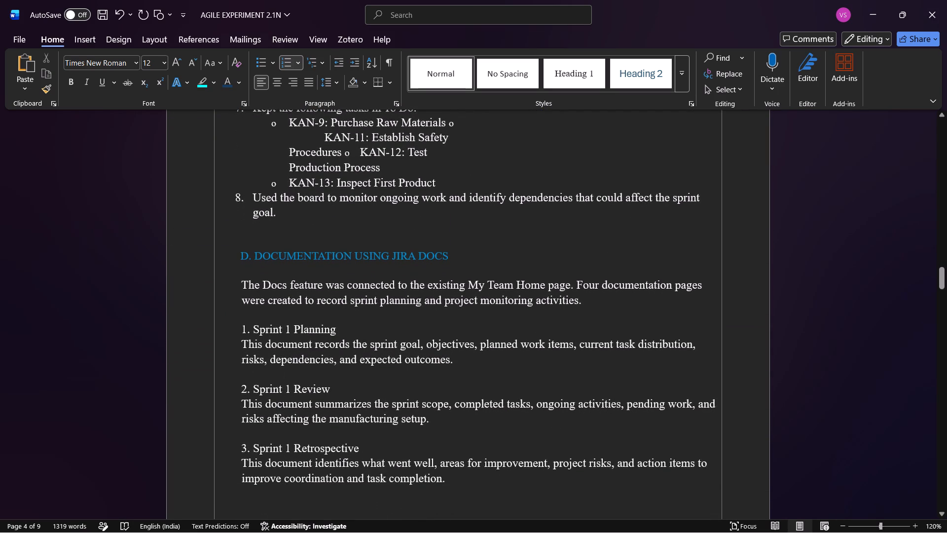
scroll(477, 359, down, 1)
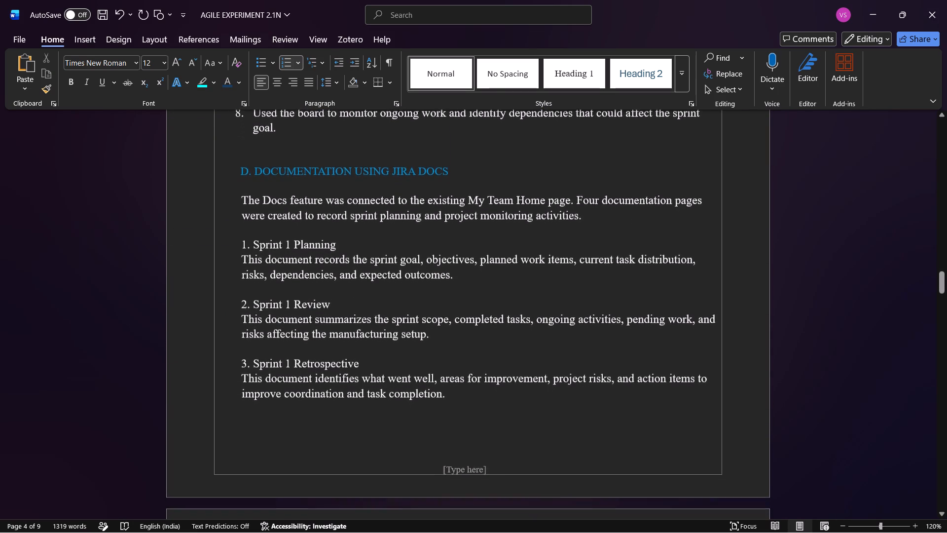
scroll(477, 359, down, 2)
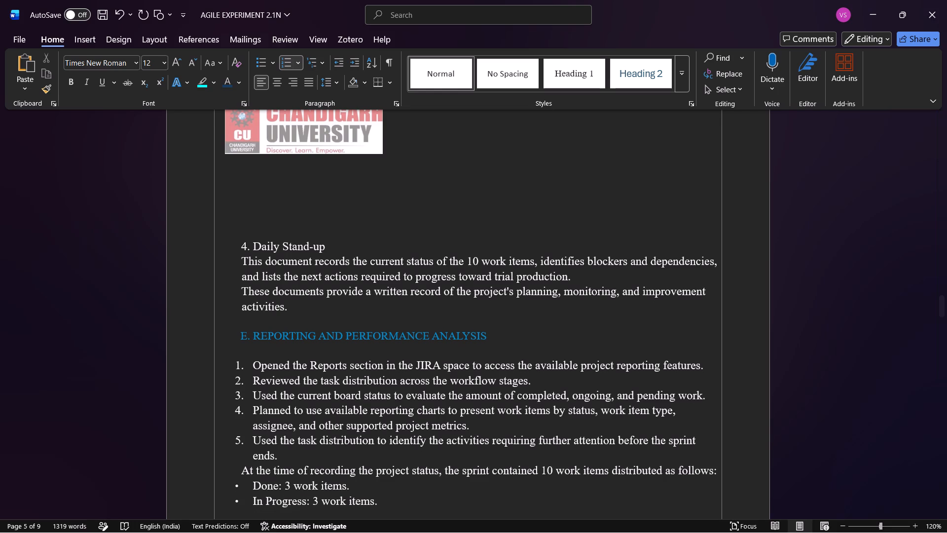
scroll(477, 359, down, 2)
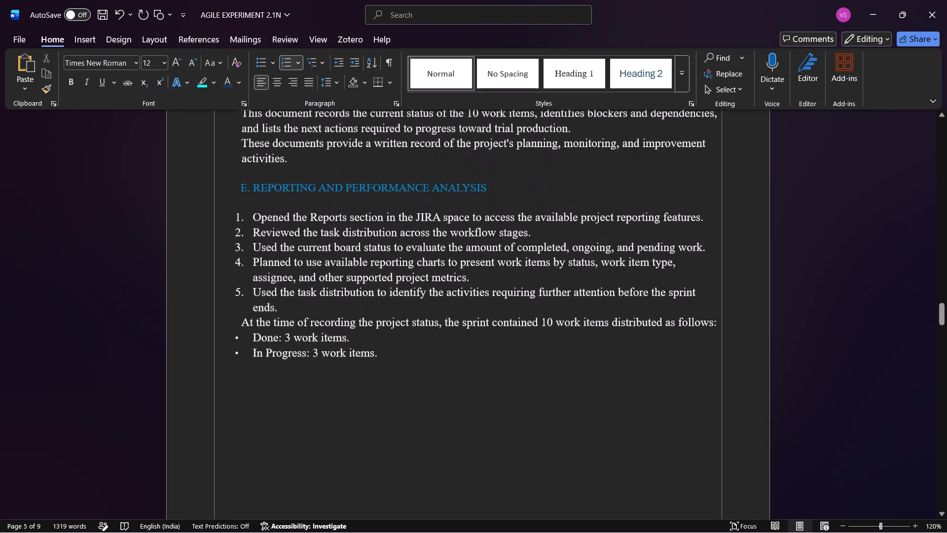
scroll(477, 359, down, 1)
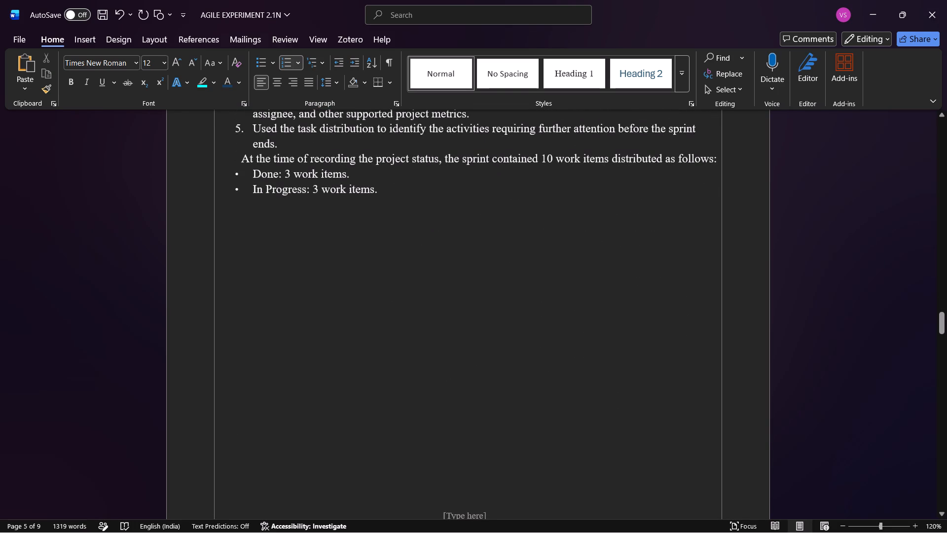
scroll(477, 359, up, 1)
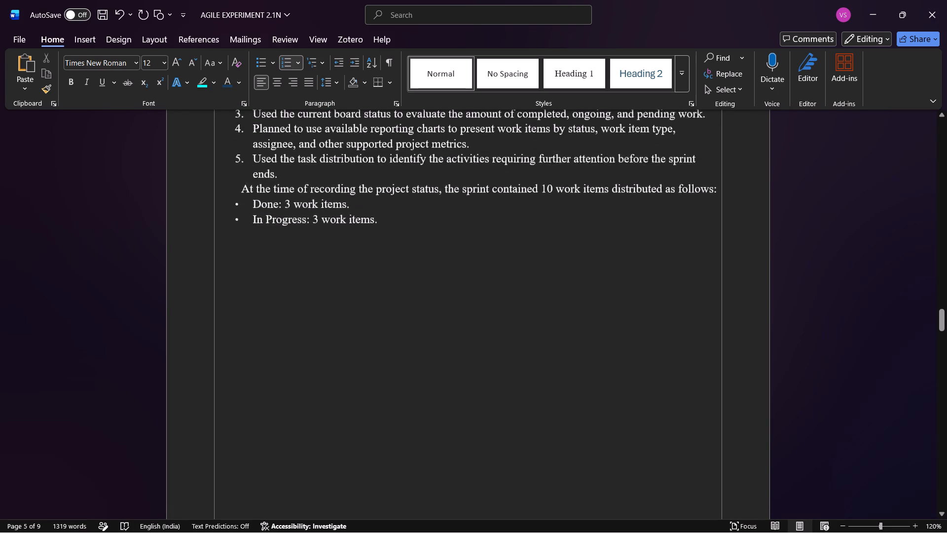
scroll(477, 359, up, 1)
scroll(477, 359, down, 1)
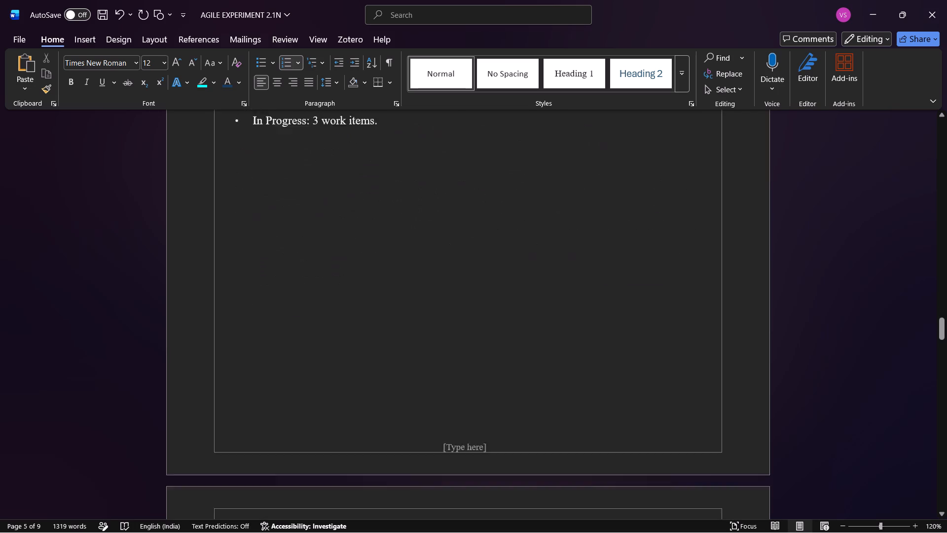
scroll(477, 359, down, 1)
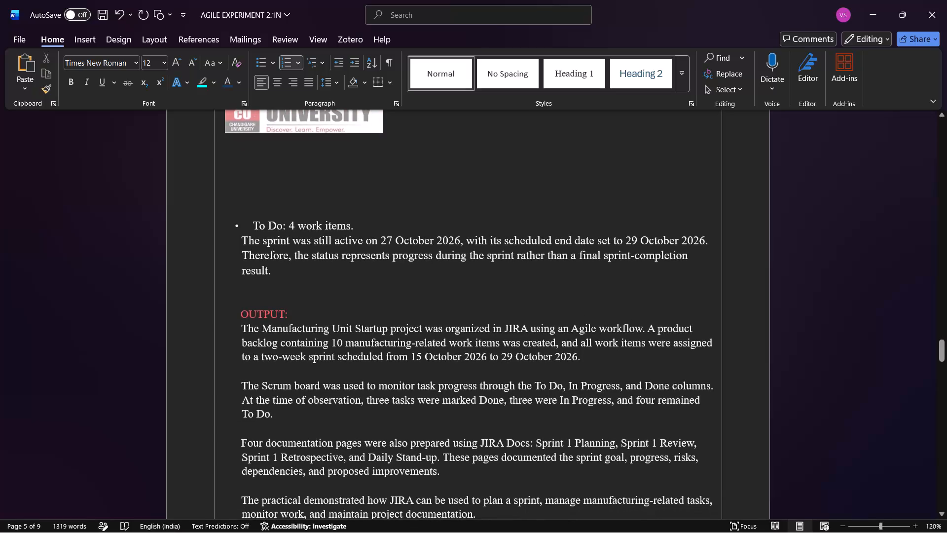
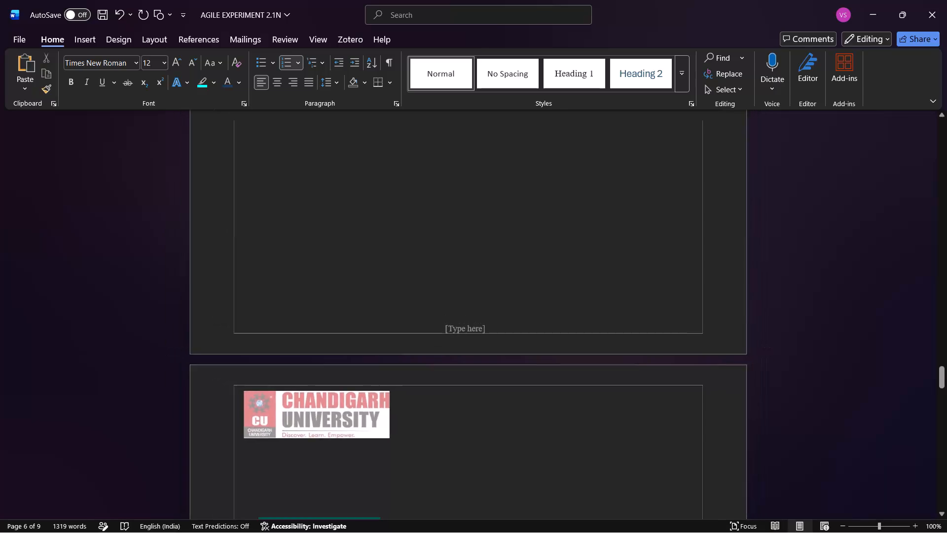
Review the layout of the OUTPUT section, the SCREENSHOTS heading and the captioned pictures for Screenshots 1 and 2.
scroll(472, 400, down, 1)
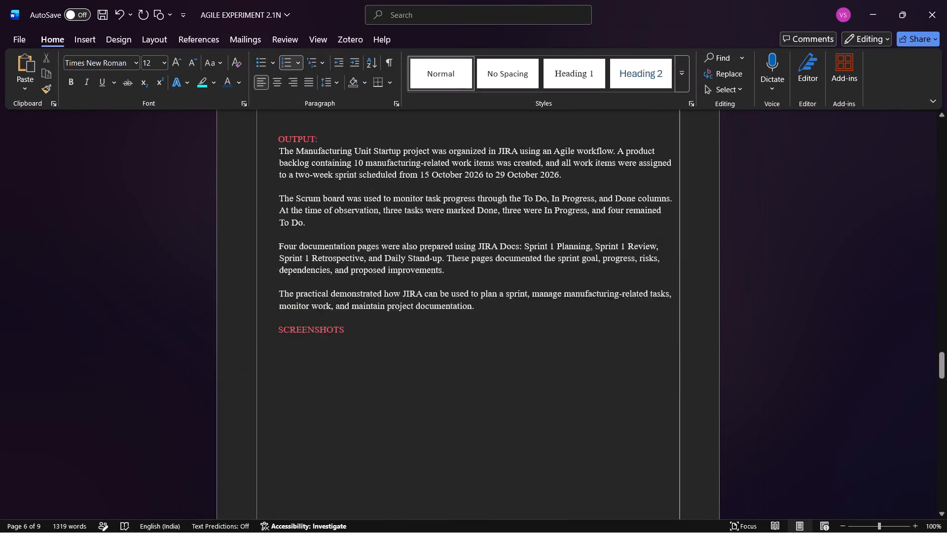
scroll(472, 400, down, 1)
scroll(472, 400, up, 1)
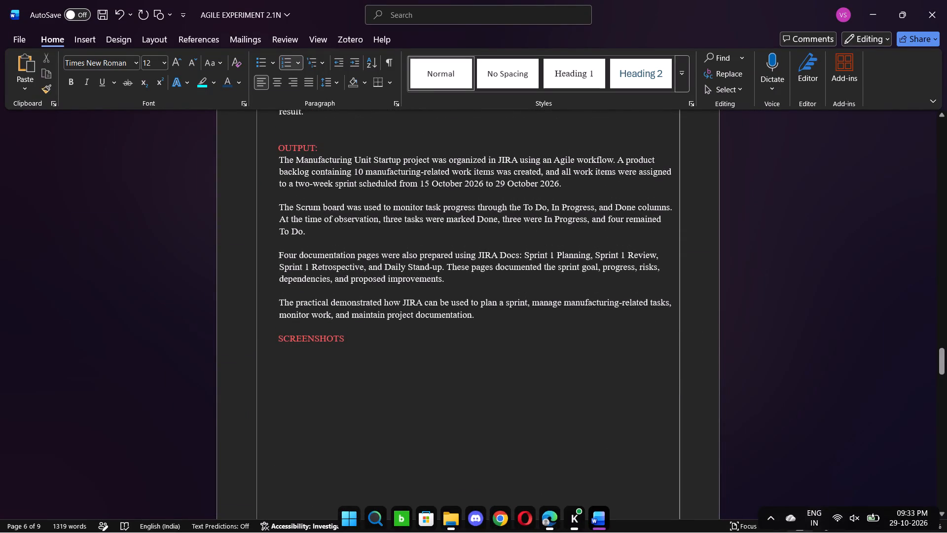
scroll(525, 433, down, 3)
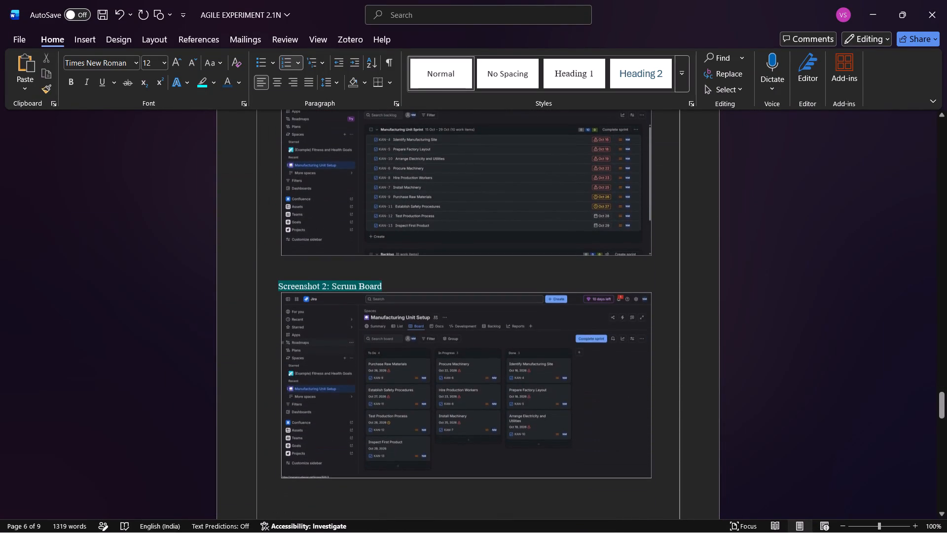
scroll(525, 433, up, 1)
scroll(525, 433, down, 2)
scroll(525, 433, up, 1)
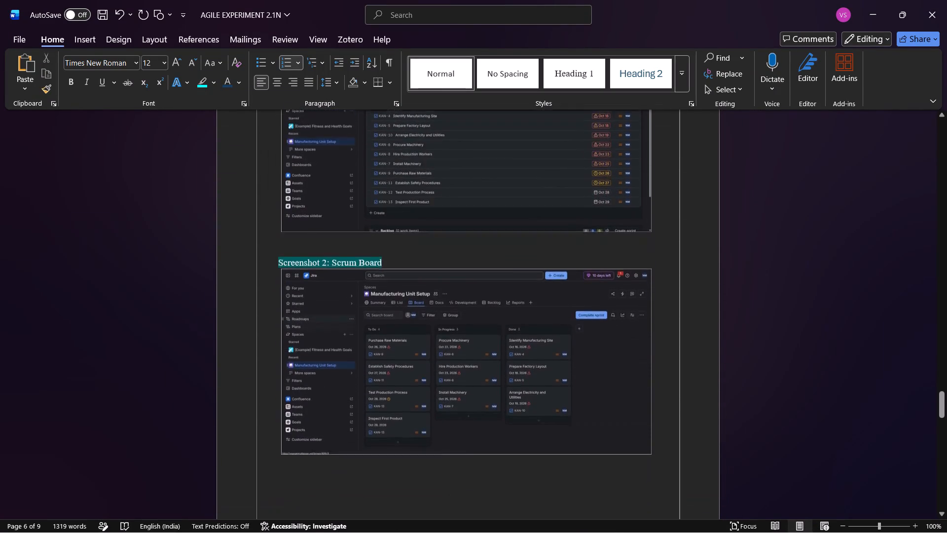
Select the Sprint Backlog picture below the Screenshot 1 caption.
scroll(525, 433, up, 1)
click(510, 384)
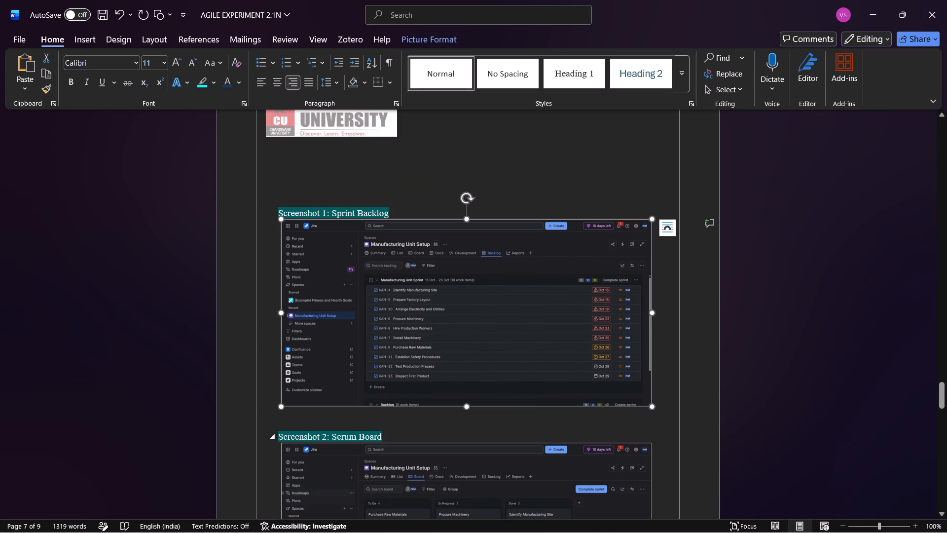
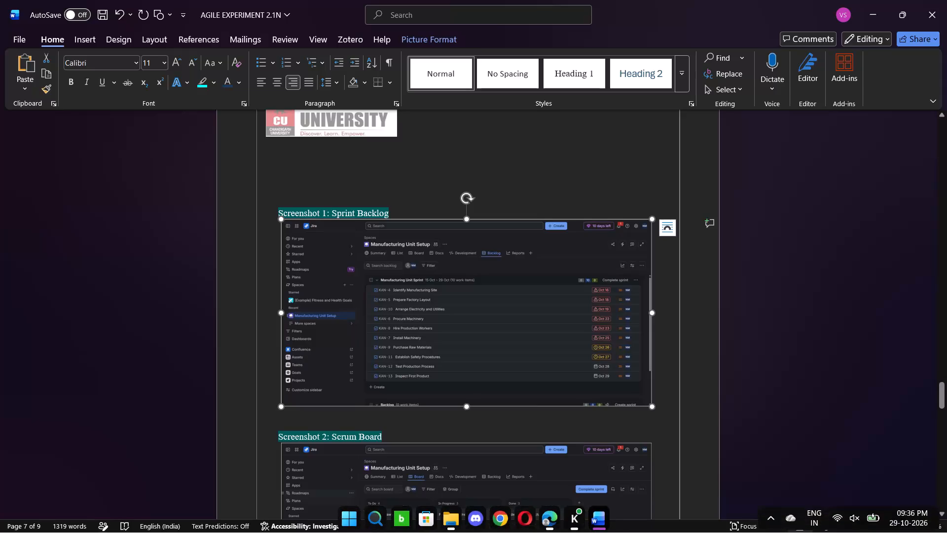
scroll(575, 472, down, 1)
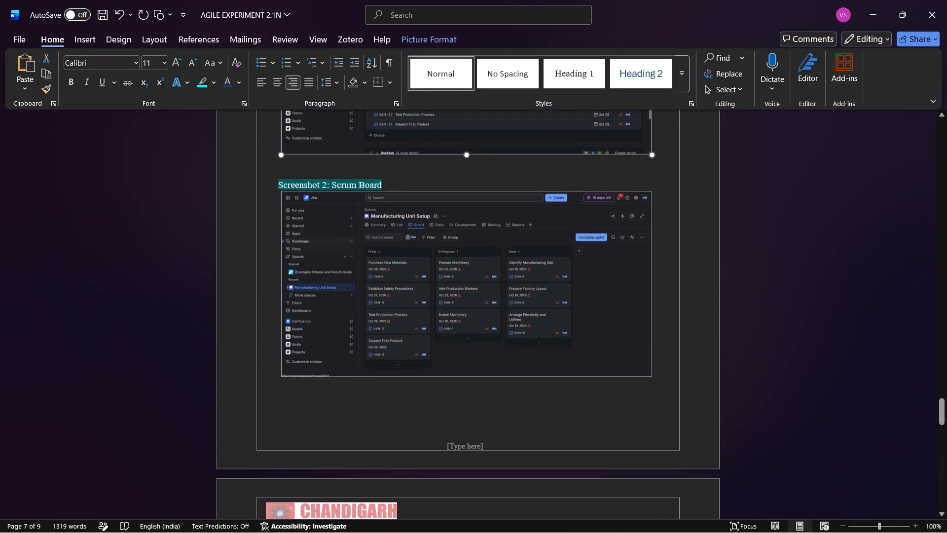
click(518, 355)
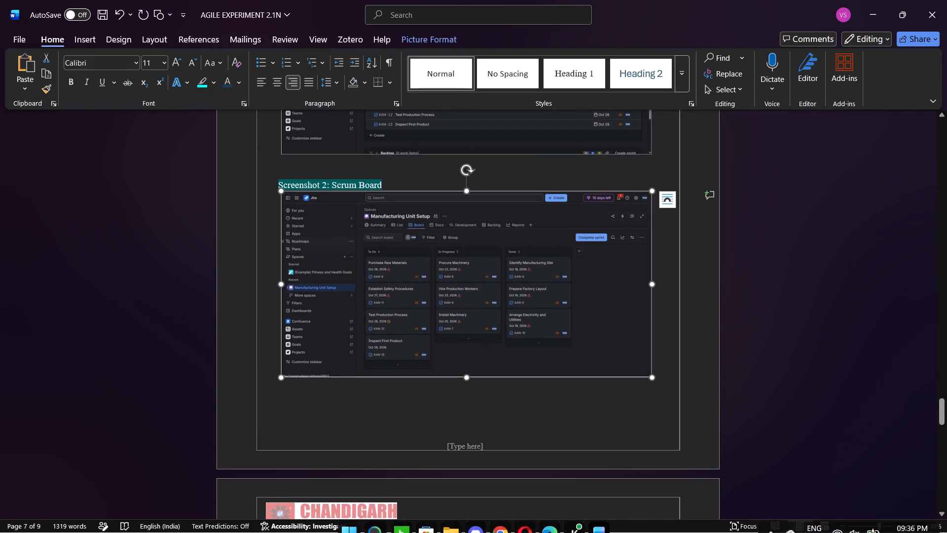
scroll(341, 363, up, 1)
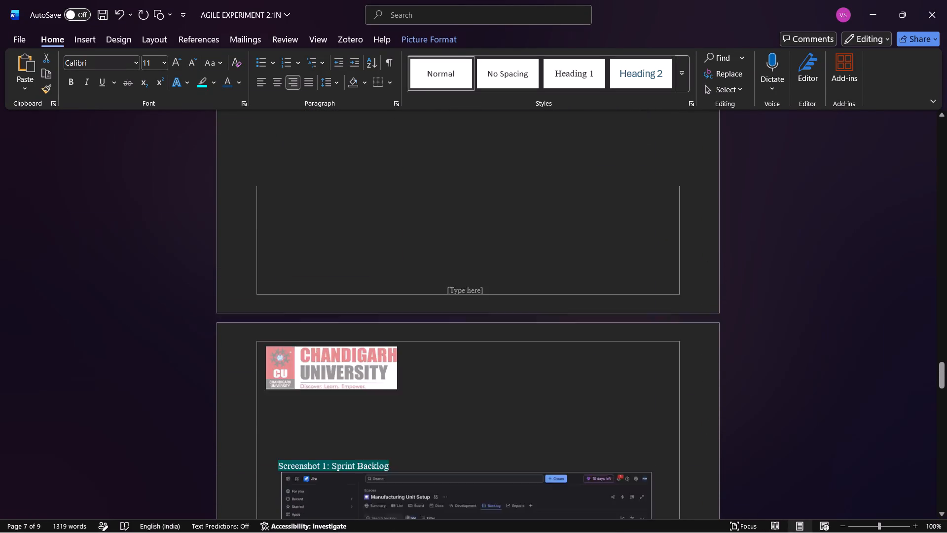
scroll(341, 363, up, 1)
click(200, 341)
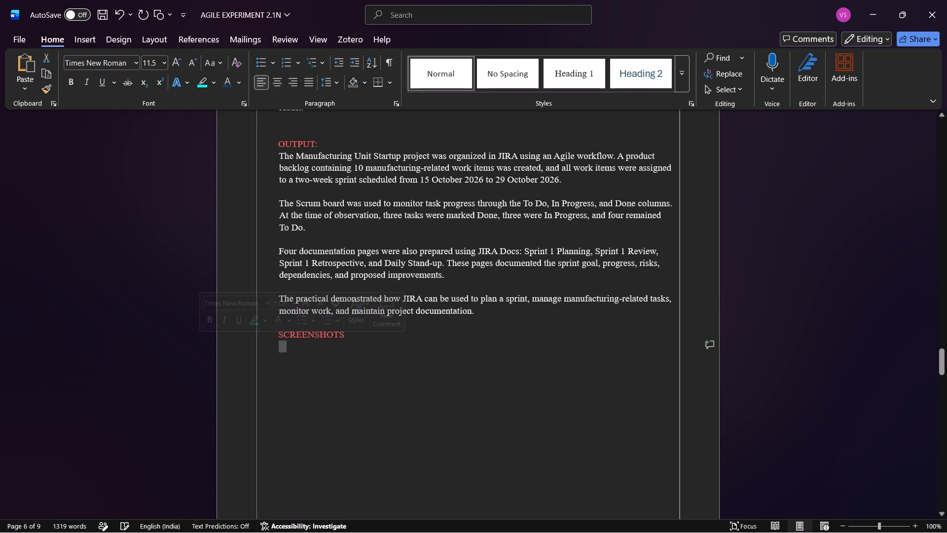
Remove the blank line above the Screenshot 1 caption and the spacing between it and the Sprint Backlog picture, leaving the picture left-aligned.
scroll(315, 385, down, 2)
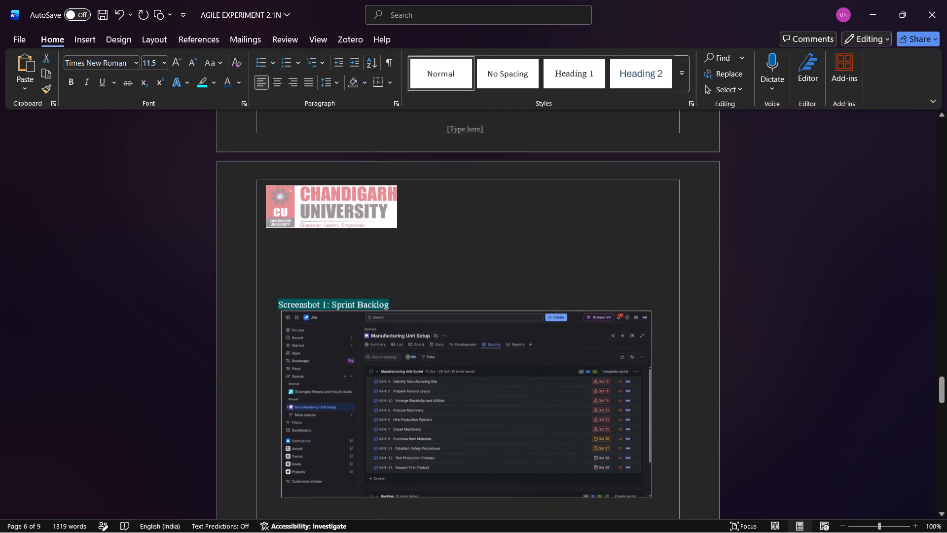
click(279, 301)
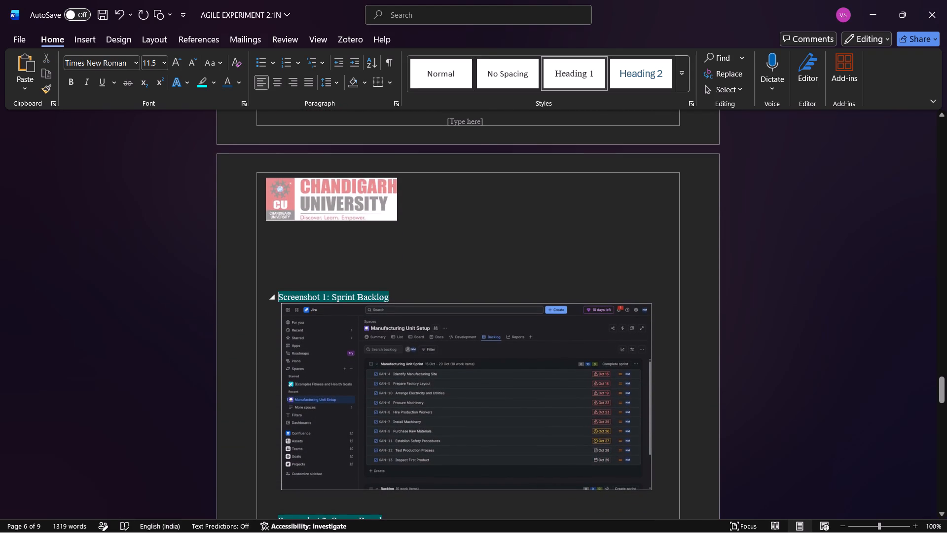
key(BackSpace)
key(BackSpace)
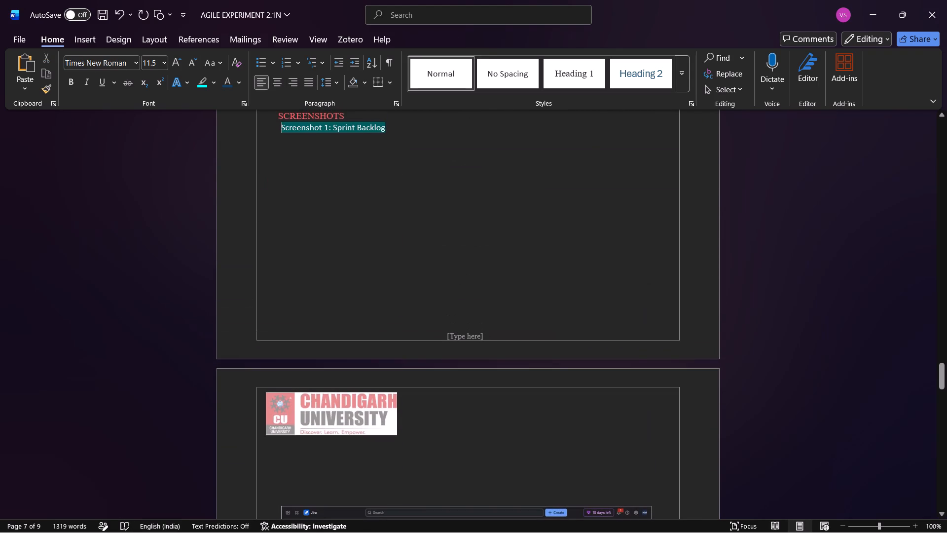
key(Down)
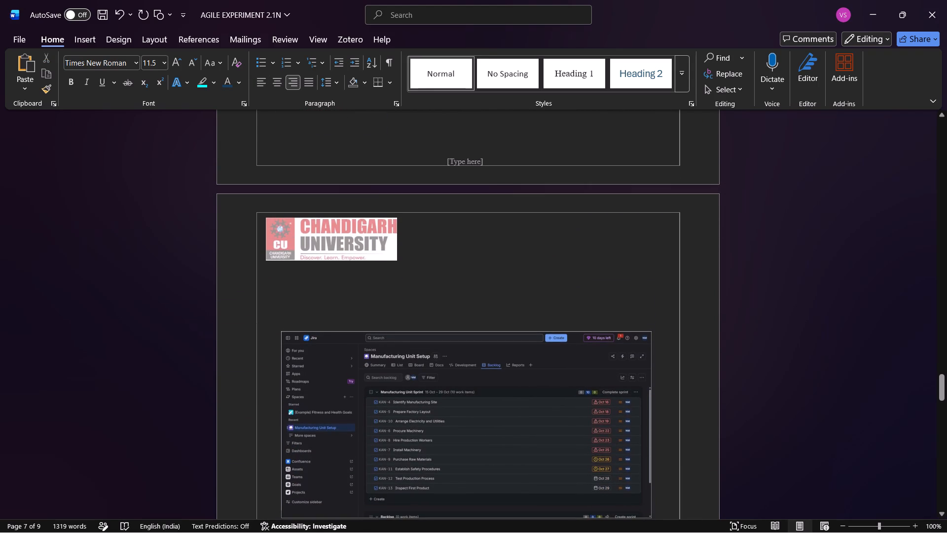
key(BackSpace)
key(BackSpace)
key(BackSpace)
key(BackSpace)
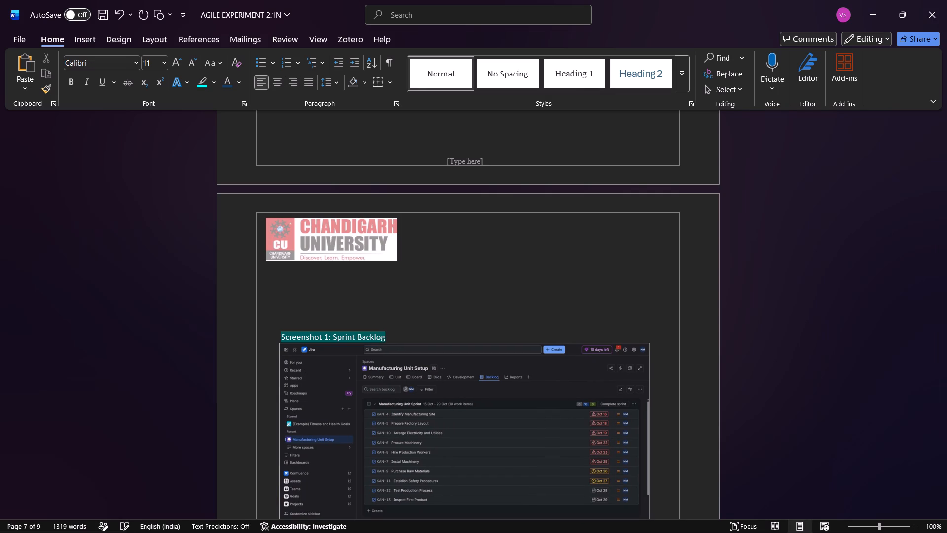
Shrink the Sprint Backlog picture under the Screenshot 1 caption slightly in width and height.
scroll(315, 256, right, 1)
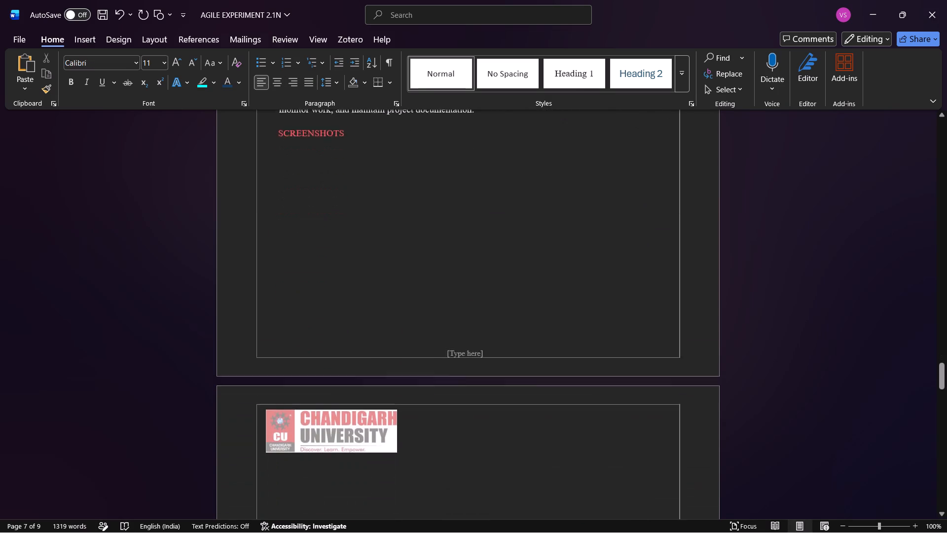
scroll(315, 256, right, 1)
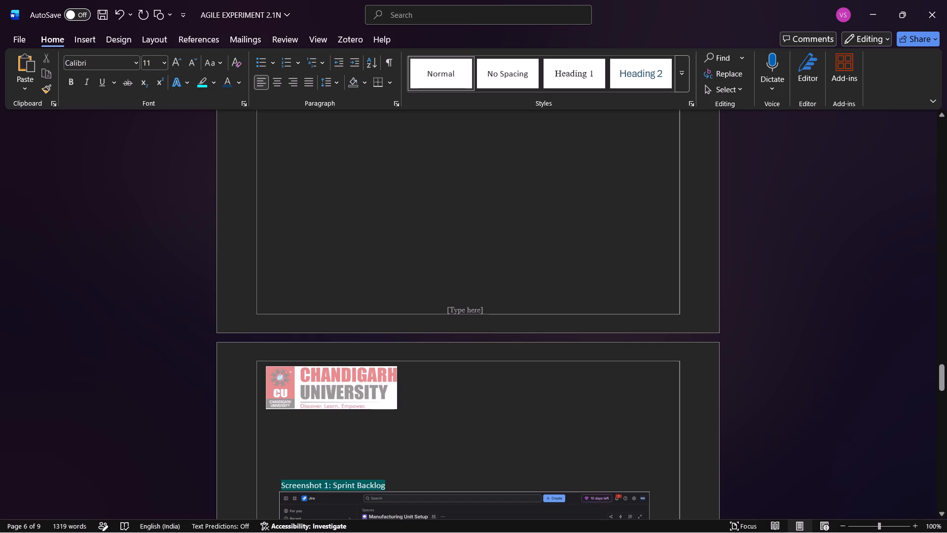
scroll(424, 303, down, 1)
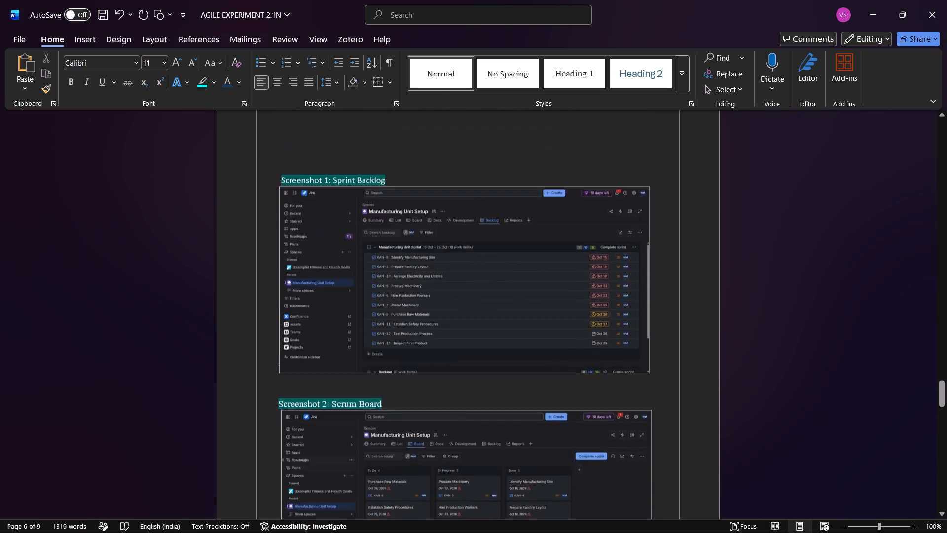
click(430, 297)
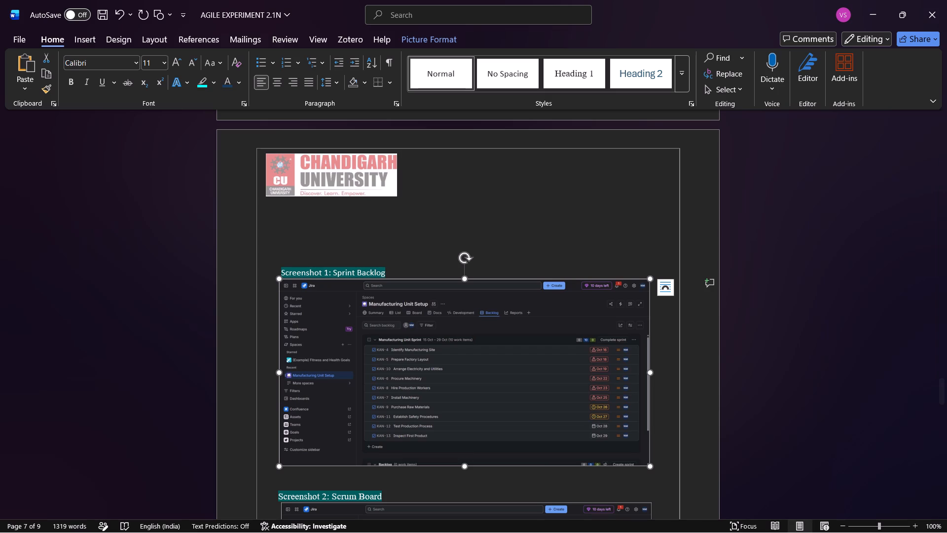
drag(276, 467, 308, 437)
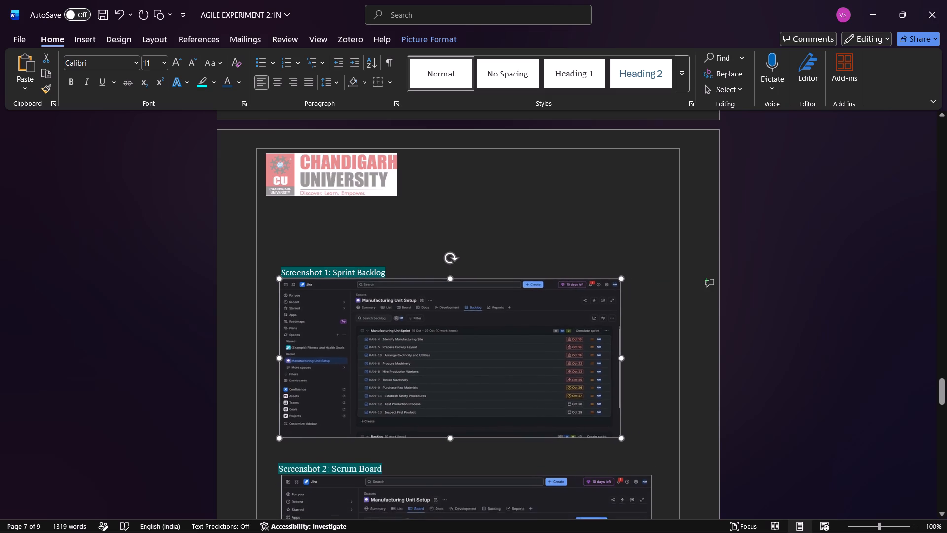
drag(308, 437, 310, 432)
Shrink the Scrum Board picture under the Screenshot 2 caption slightly, keeping its right edge in place.
scroll(442, 355, down, 1)
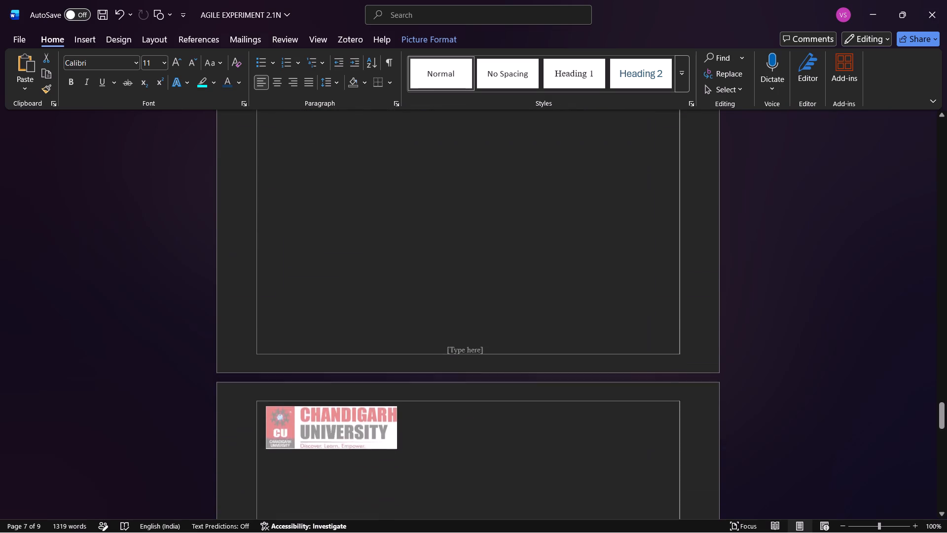
click(392, 338)
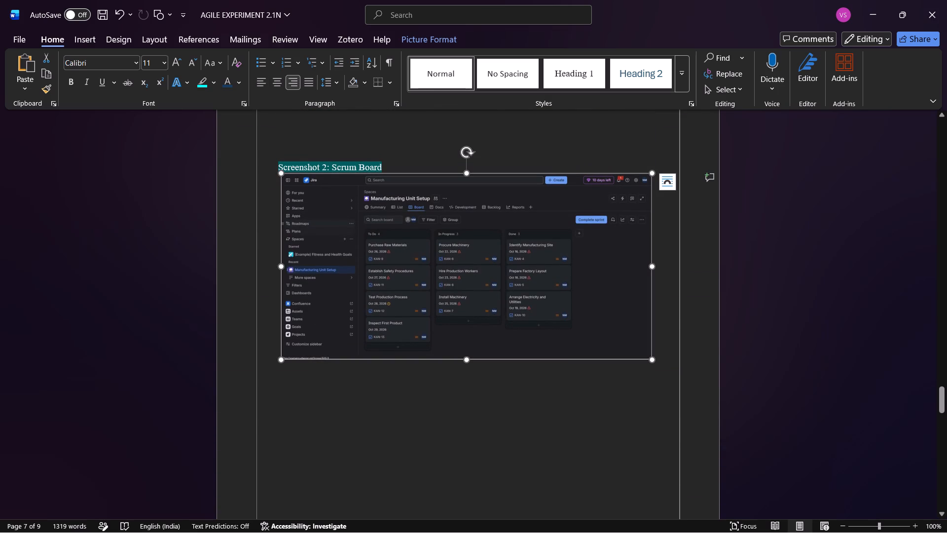
drag(283, 360, 290, 341)
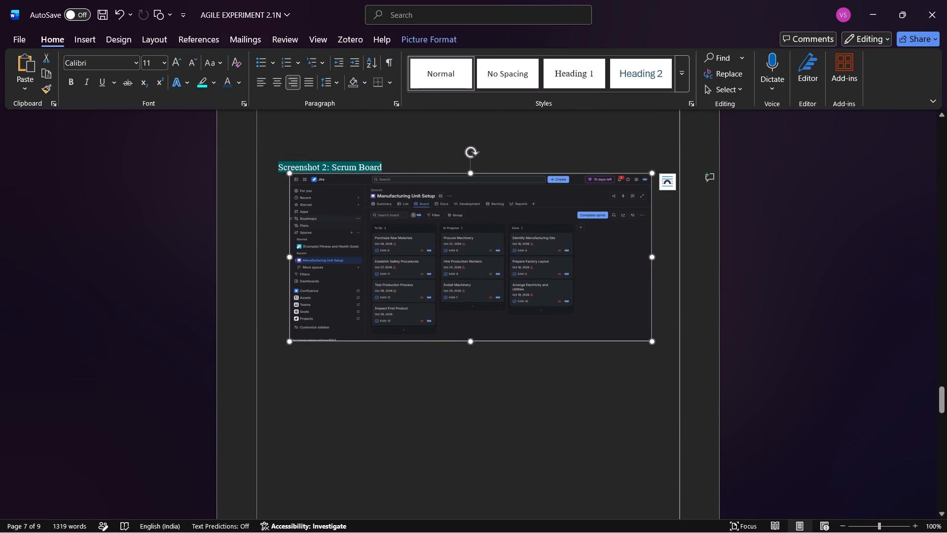
Review the layout of the Screenshot 3 and 4 pictures, the LEARNING OUTCOME list, the title page and the start of the THEORY section.
scroll(340, 377, down, 1)
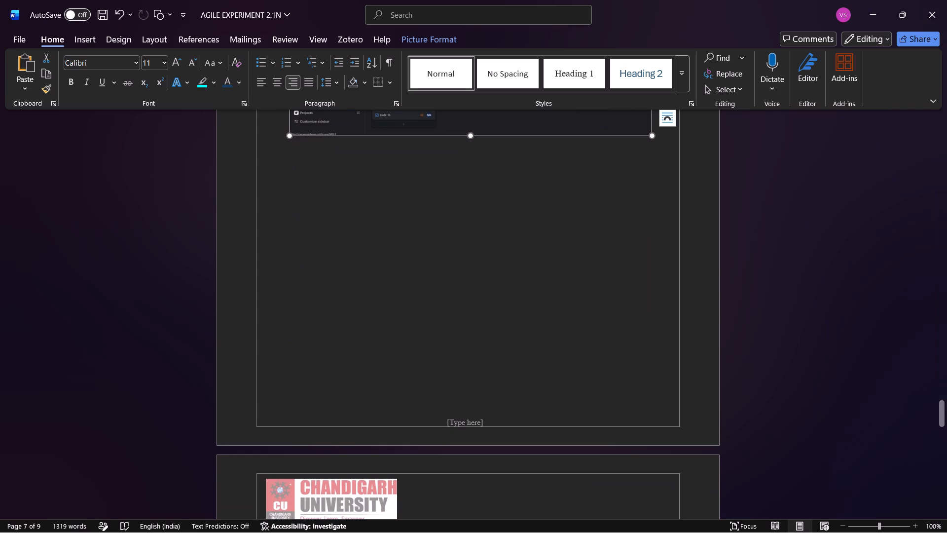
scroll(387, 471, down, 2)
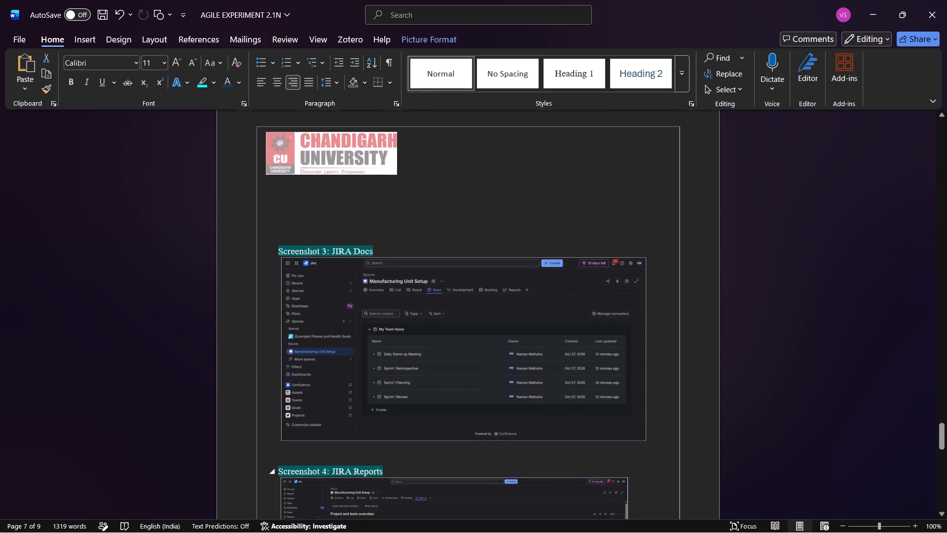
scroll(387, 471, down, 2)
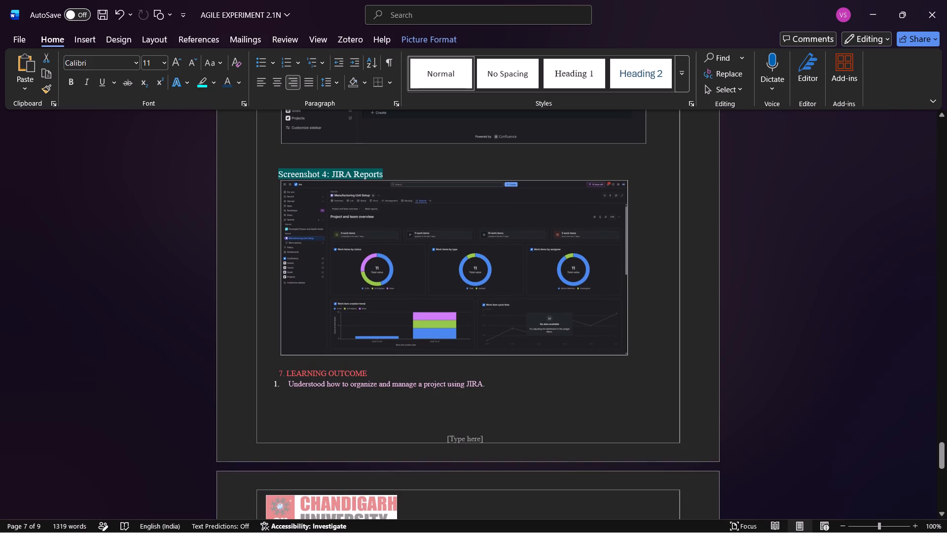
scroll(387, 471, down, 1)
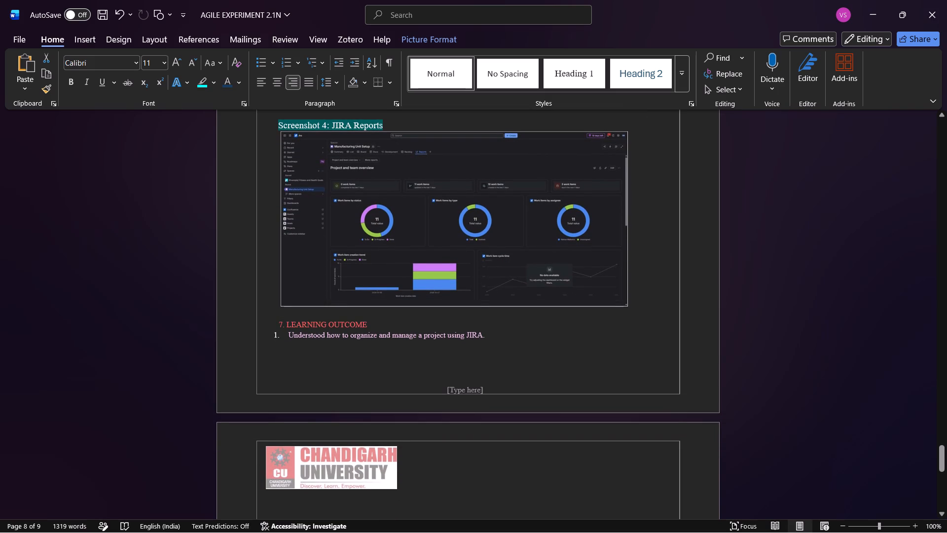
scroll(327, 408, down, 1)
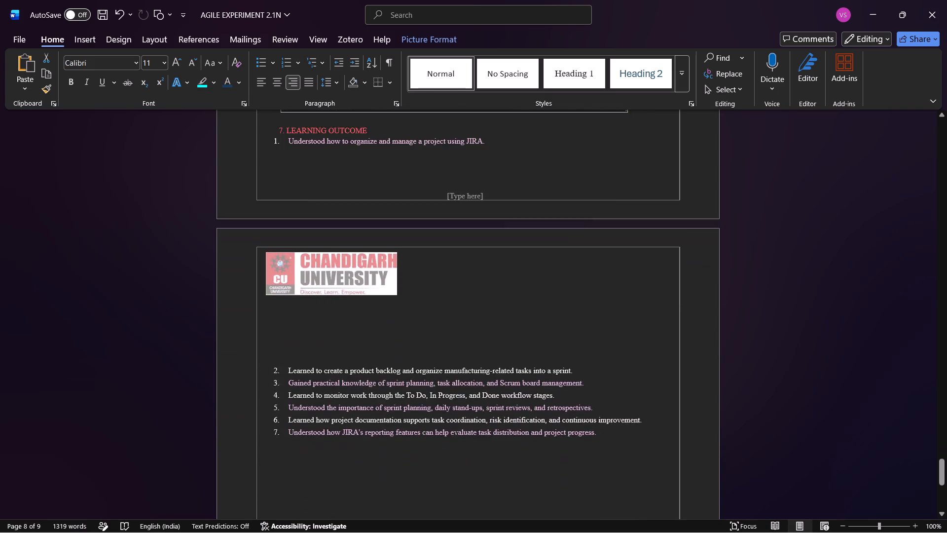
scroll(327, 408, down, 1)
scroll(327, 408, up, 10)
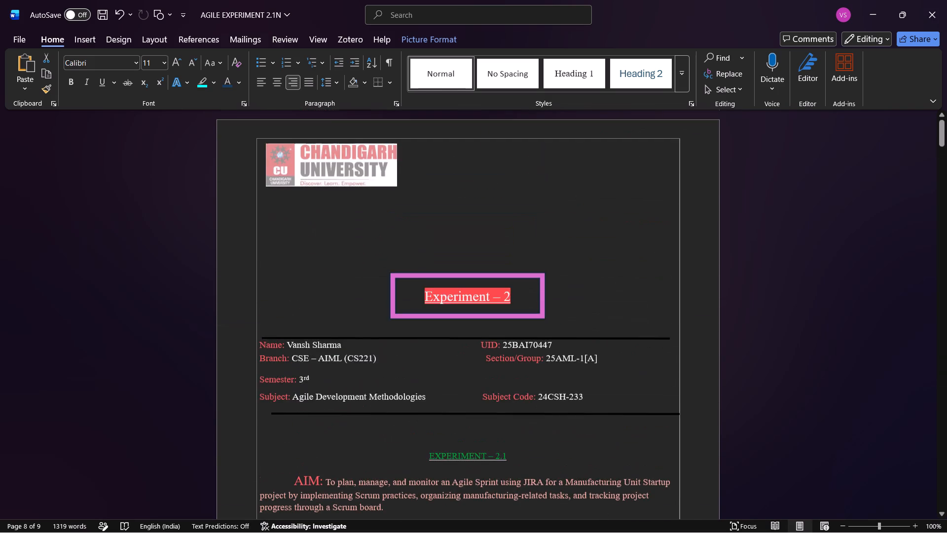
scroll(327, 408, up, 1)
scroll(327, 408, down, 1)
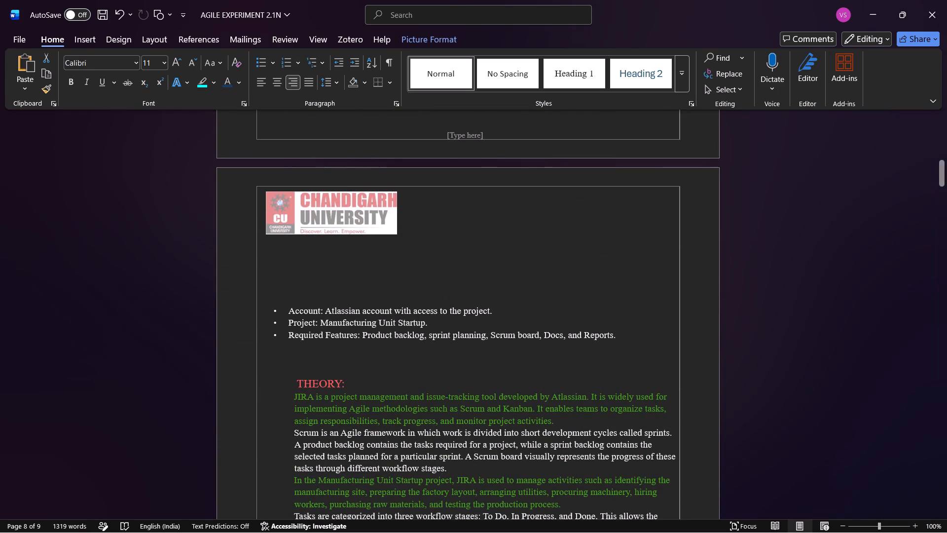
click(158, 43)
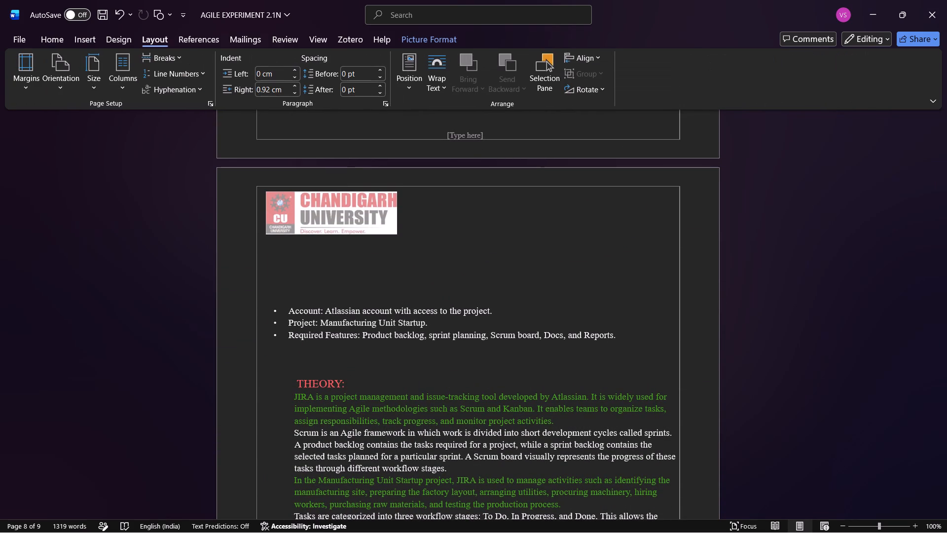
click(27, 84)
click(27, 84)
Apply the document formatting style set with a centred uppercase title and centred Heading 1.
click(120, 35)
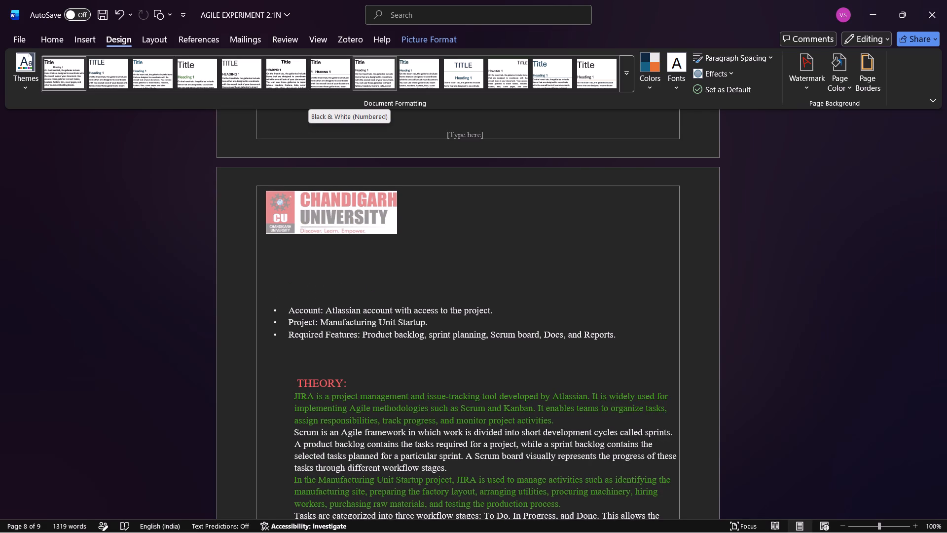
click(463, 69)
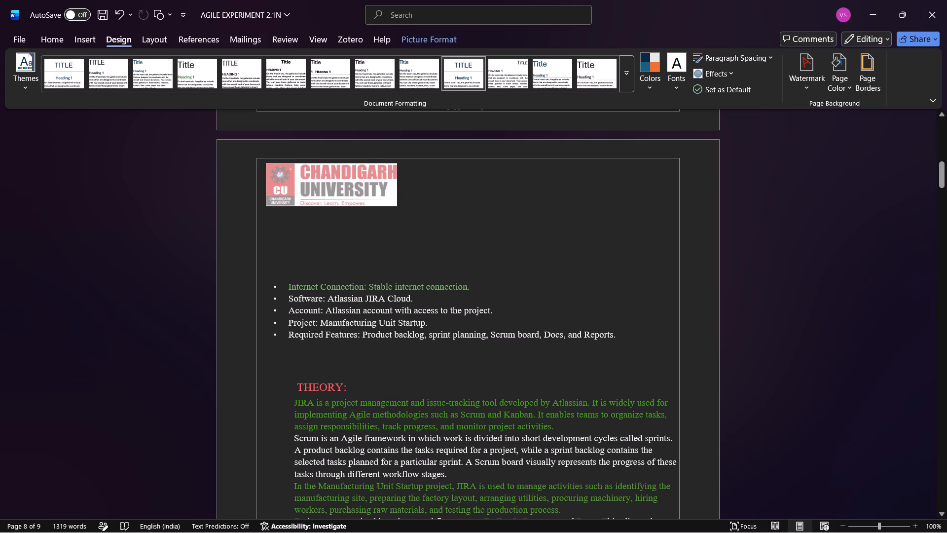
Examine the requirements list, THEORY and PROCEDURE sections and the JIRA task list under the new style set, and look over the theme colour options.
click(208, 289)
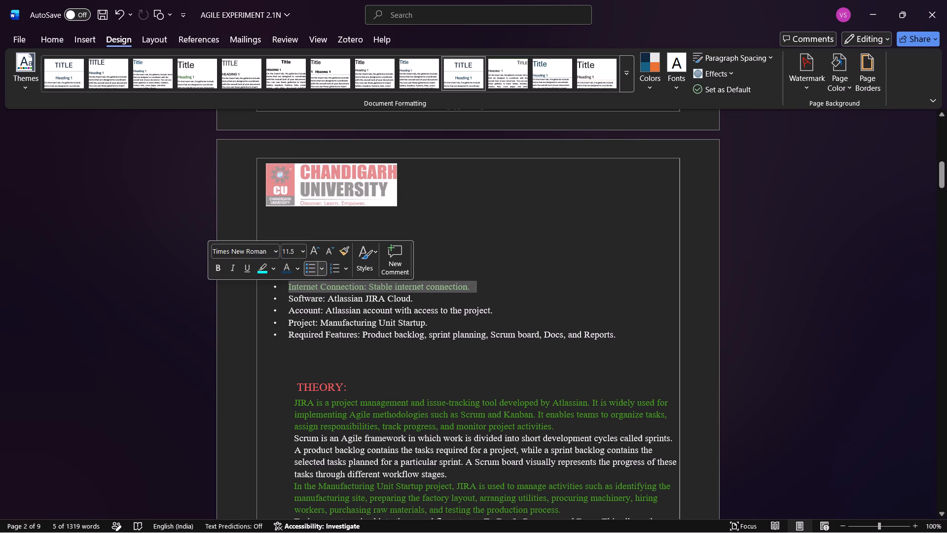
scroll(367, 260, down, 1)
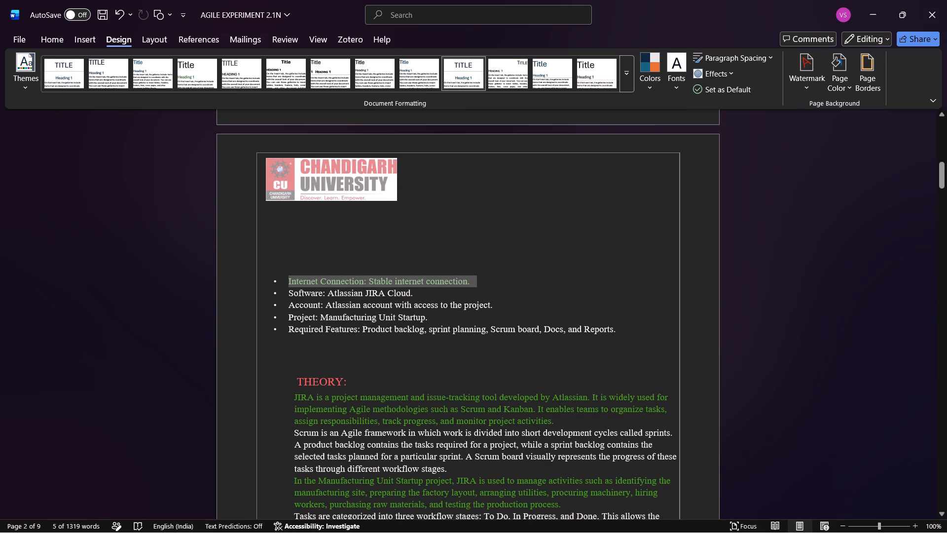
click(558, 222)
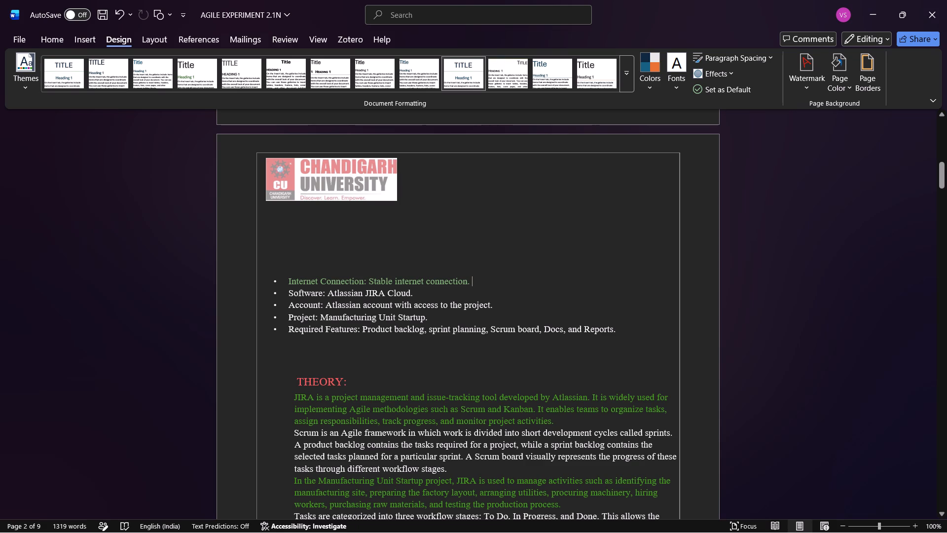
scroll(555, 266, down, 1)
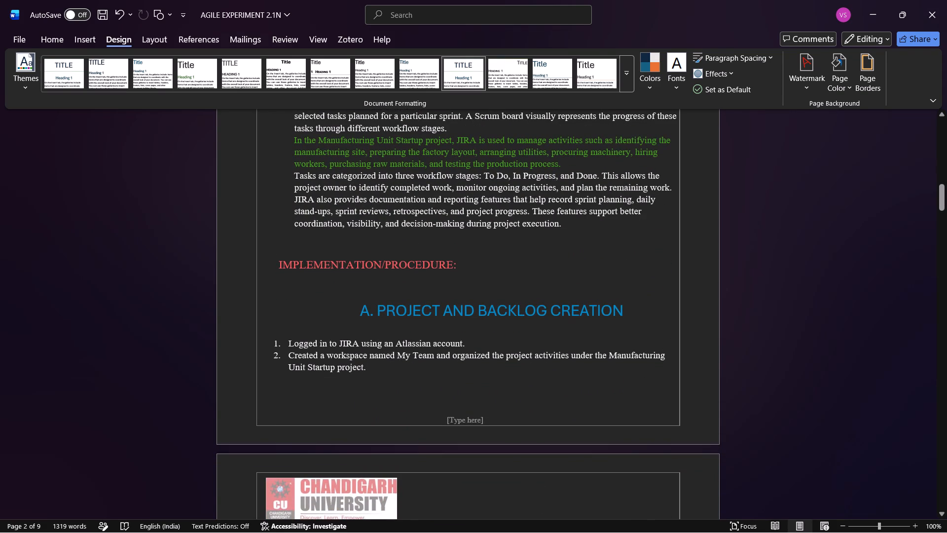
click(656, 89)
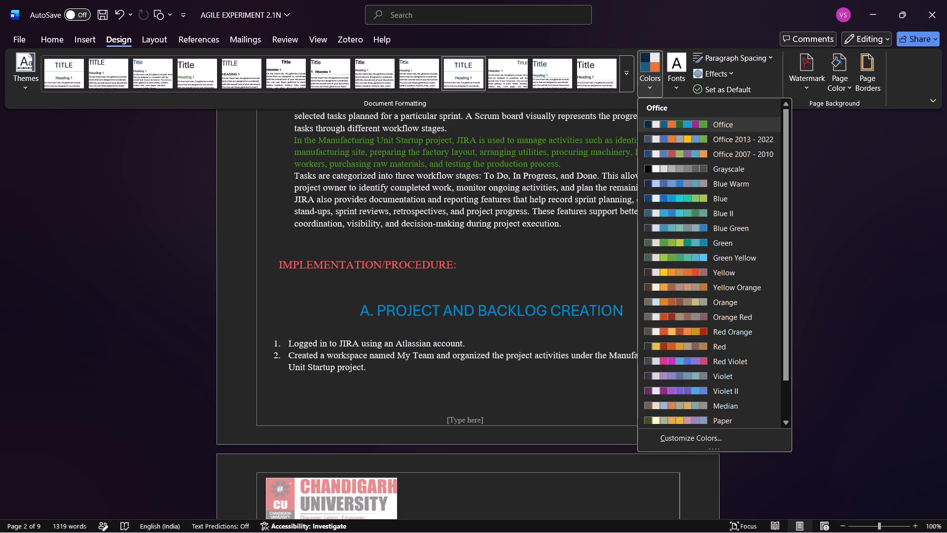
click(211, 258)
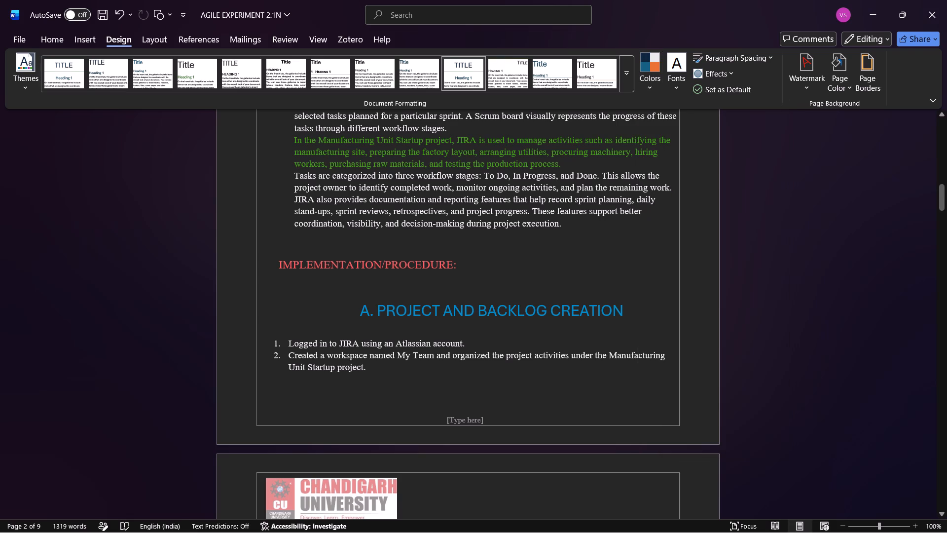
scroll(292, 280, down, 3)
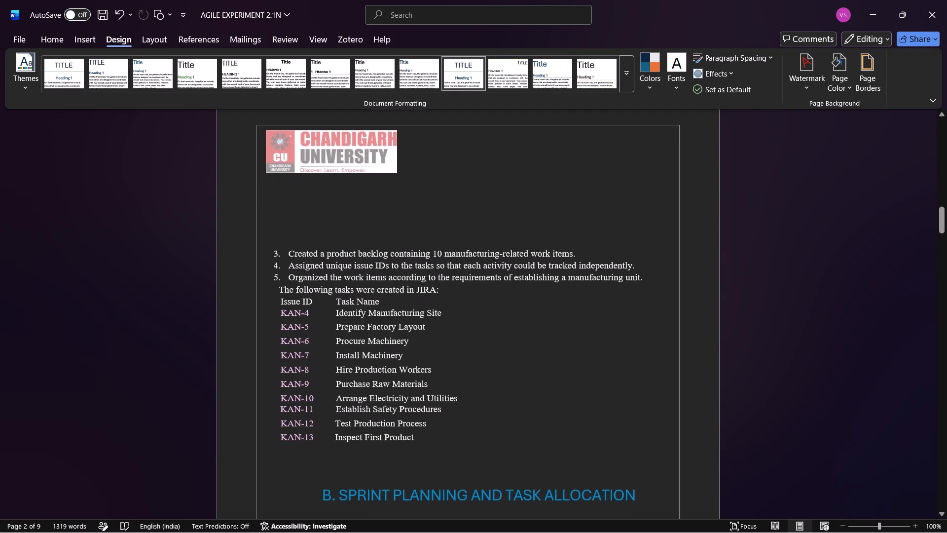
Open the chart gallery and compare the column, map, pie, surface and sunburst chart types, including the 3-D Stacked Column preview.
click(83, 39)
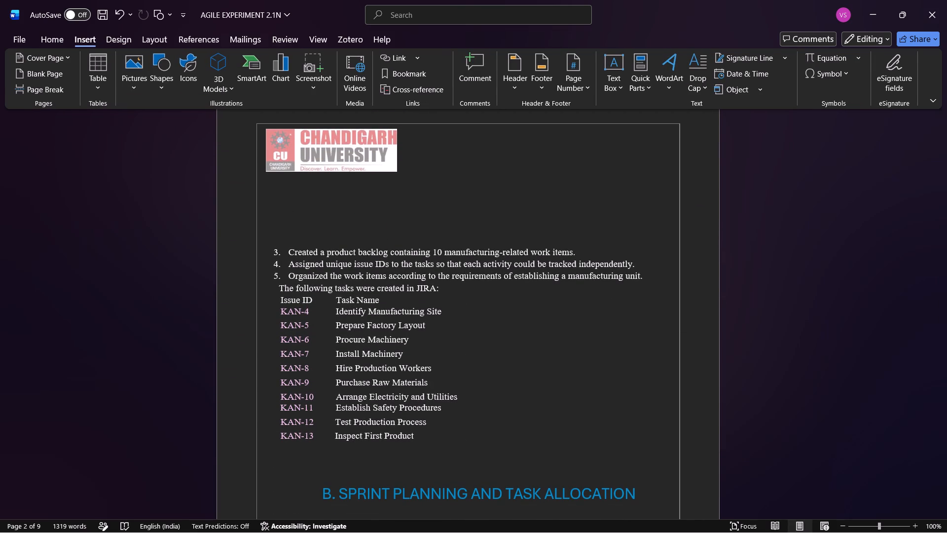
click(274, 84)
click(422, 152)
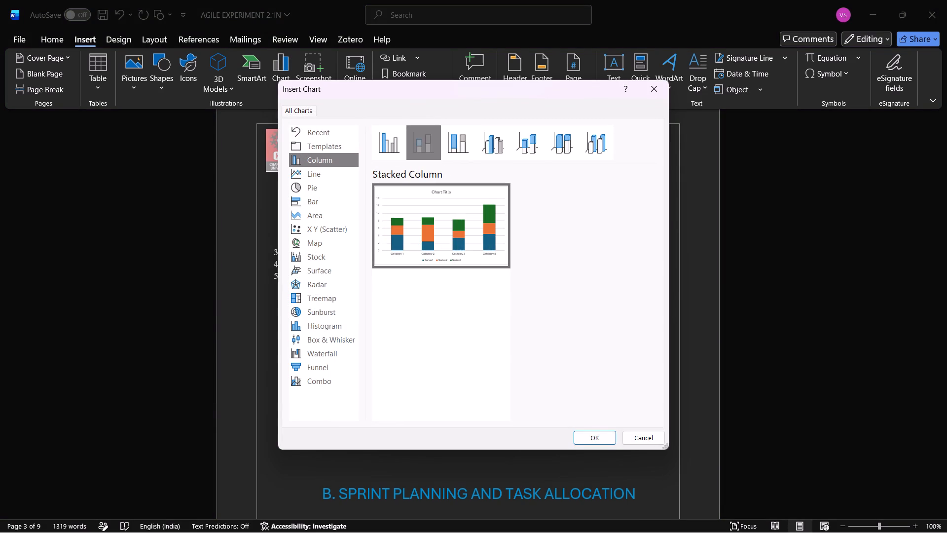
click(461, 146)
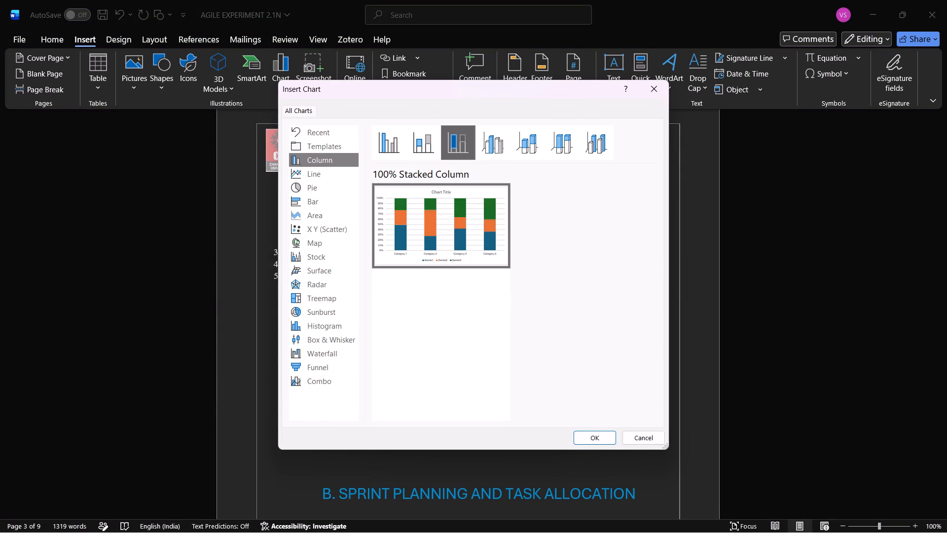
click(339, 245)
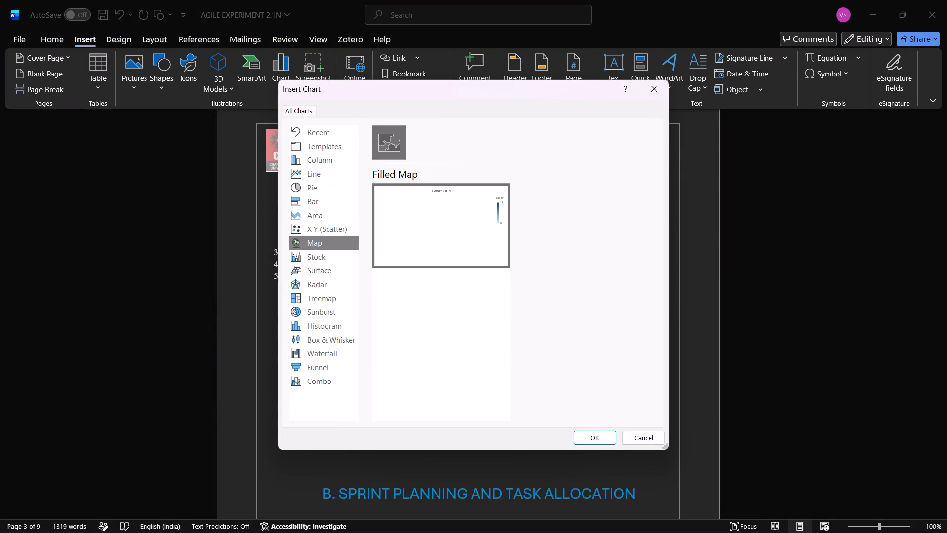
click(322, 189)
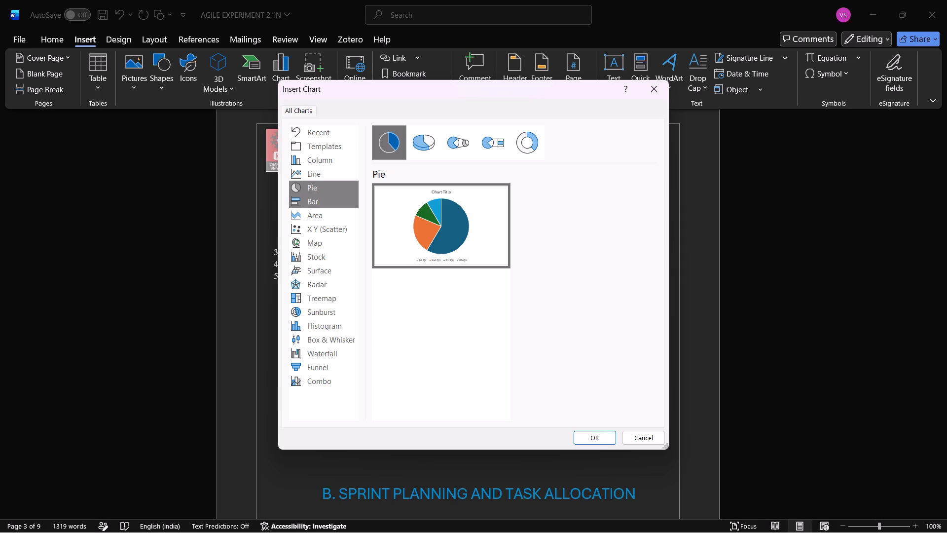
click(318, 273)
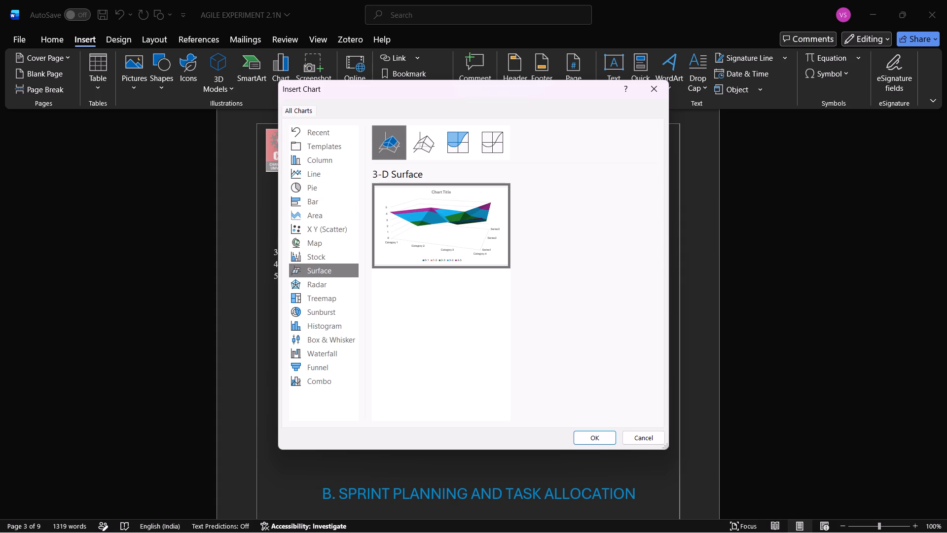
click(316, 305)
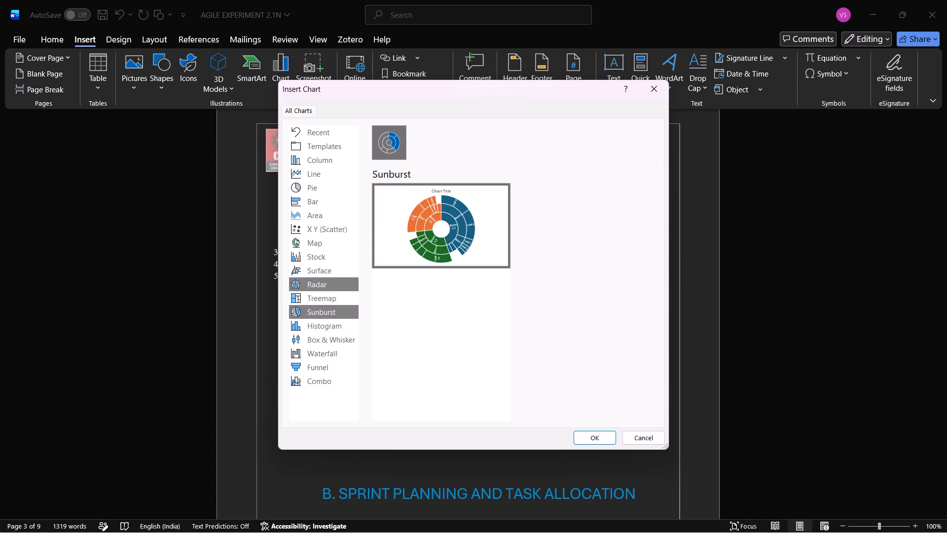
click(323, 138)
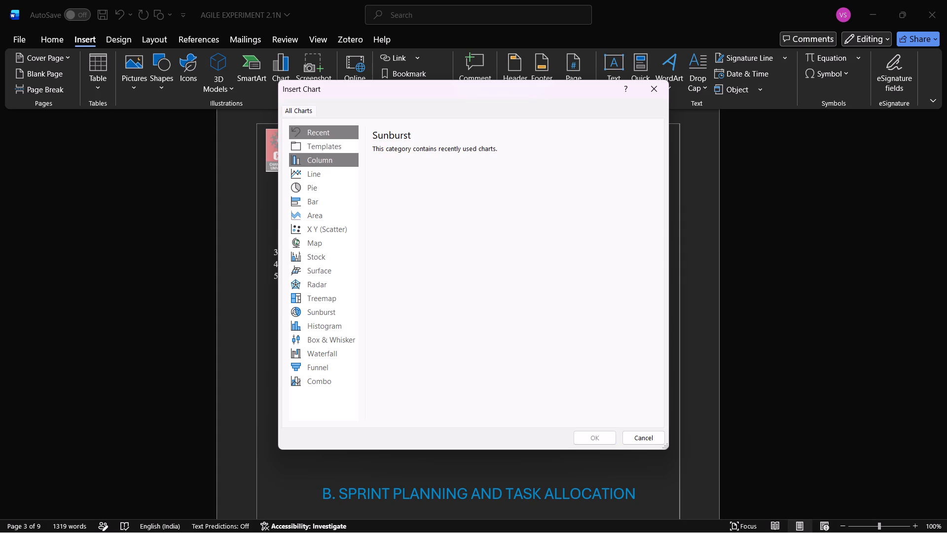
click(330, 149)
click(327, 157)
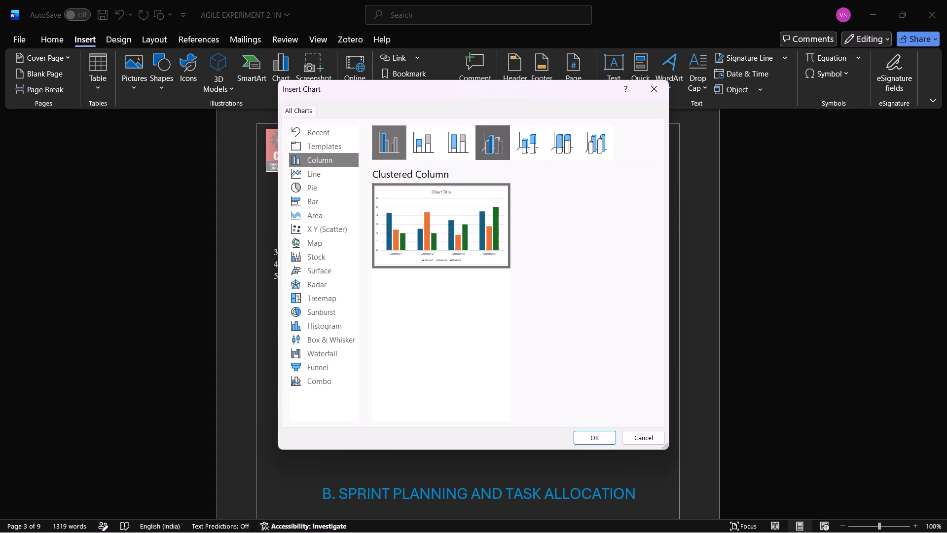
click(535, 146)
click(464, 233)
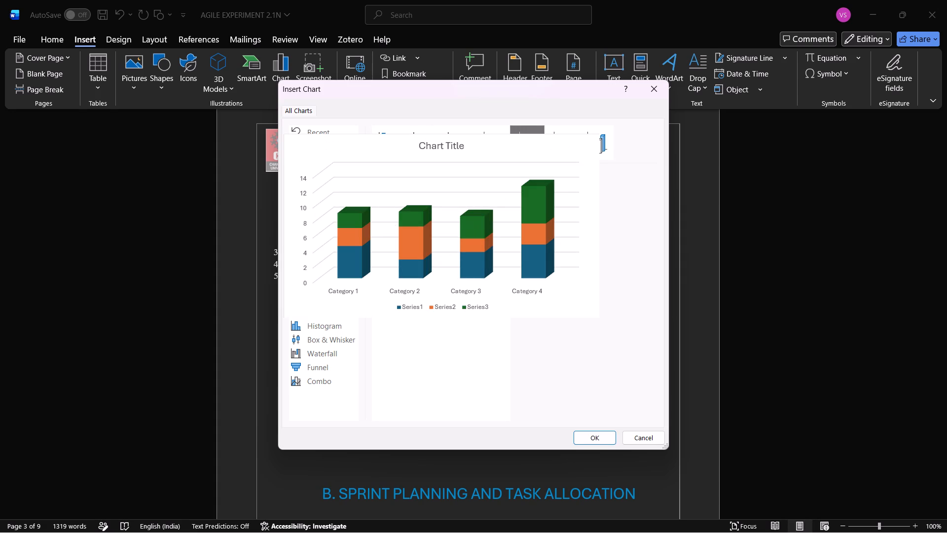
Insert a Radar chart in the requirements list, between the Internet Connection and Software: Atlassian JIRA Cloud items.
click(328, 281)
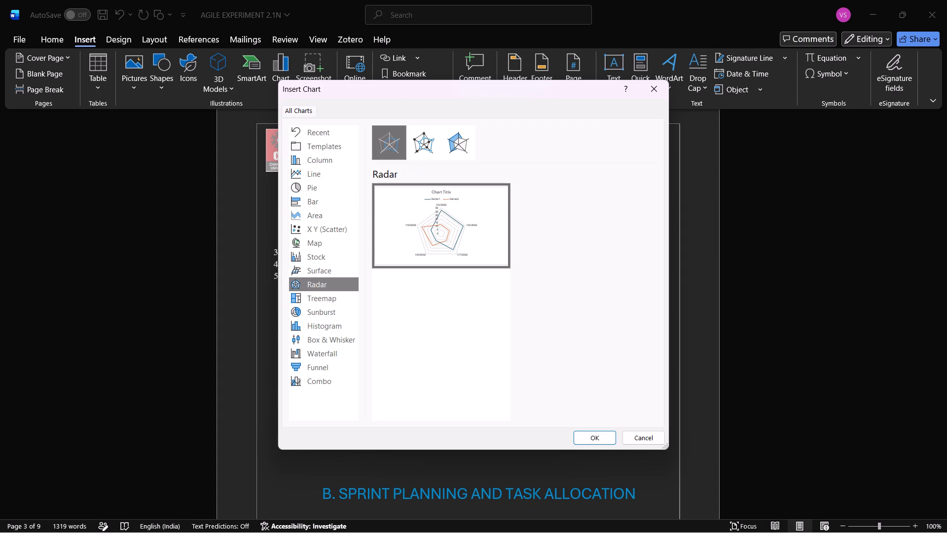
click(434, 225)
drag(434, 225, 542, 369)
drag(542, 369, 582, 437)
click(582, 437)
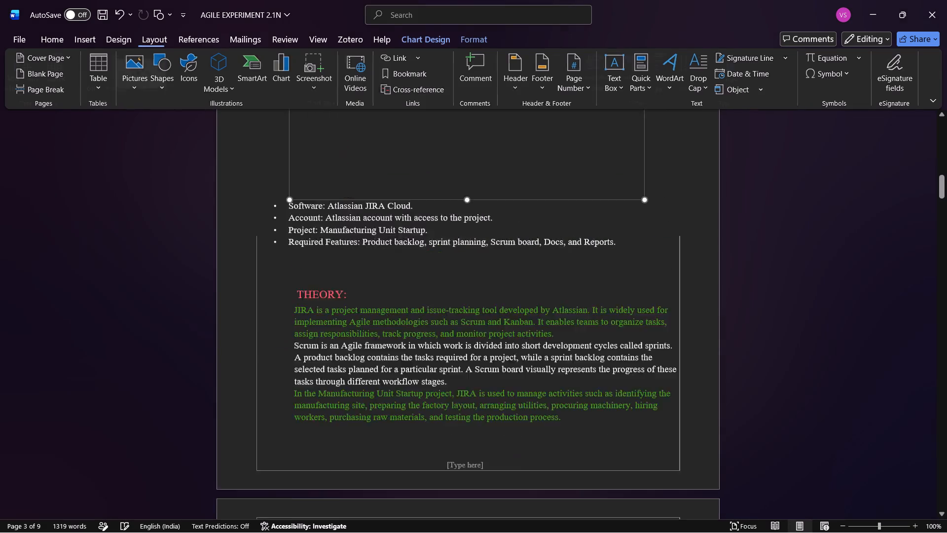
click(518, 336)
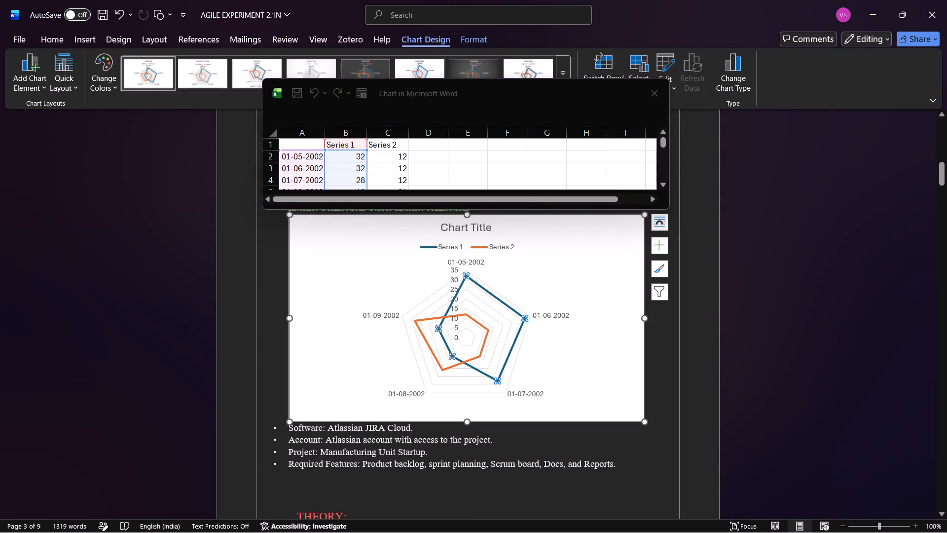
Set the Series 2 value for 01-05-2002 to 10 in the radar chart's data sheet.
click(395, 160)
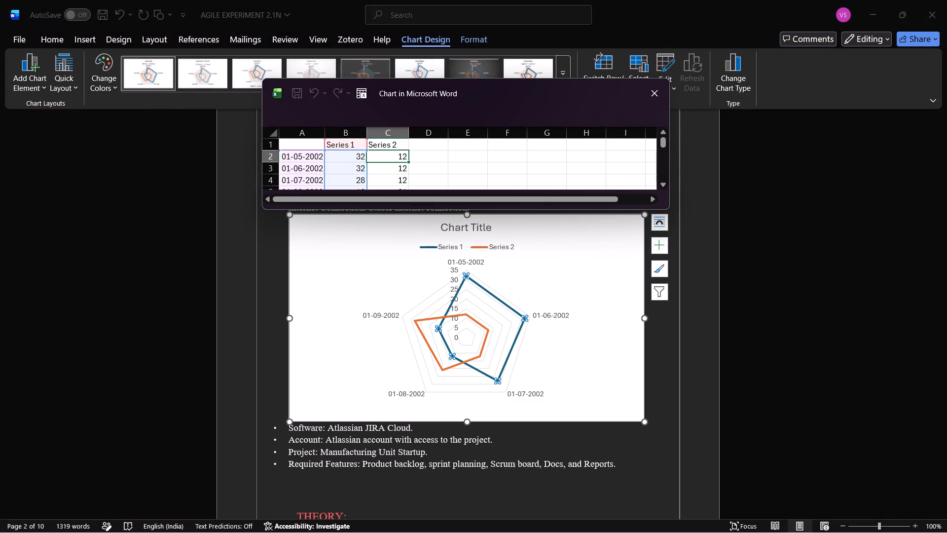
triple_click(395, 160)
key(Right)
key(Right)
key(BackSpace)
key(BackSpace)
text(10)
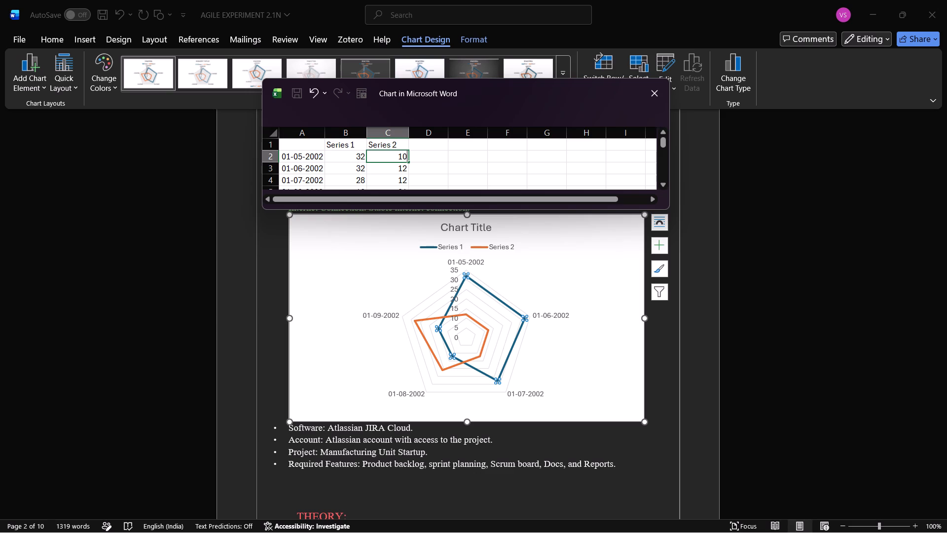
key(Return)
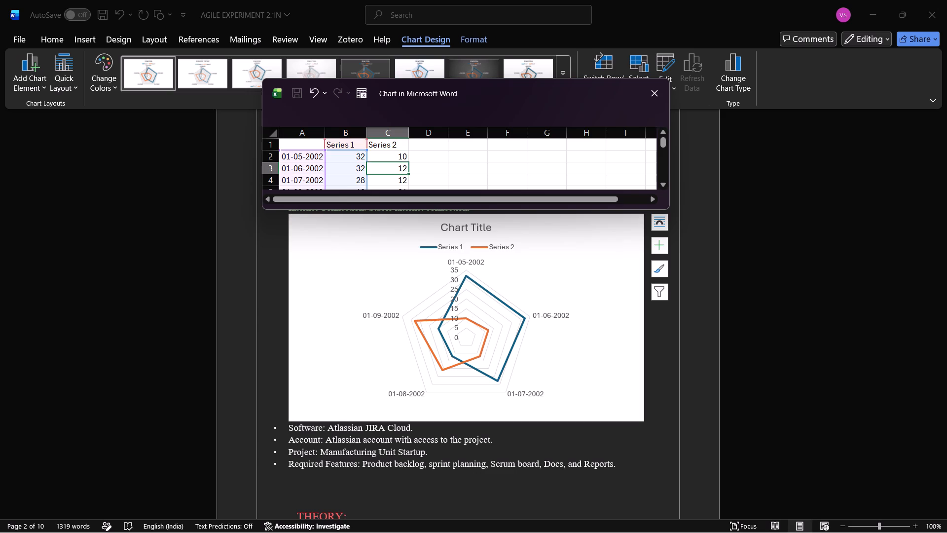
Enlarge the chart data window and set the Series 1 value for 01-08-2002 to 22.
scroll(357, 171, down, 1)
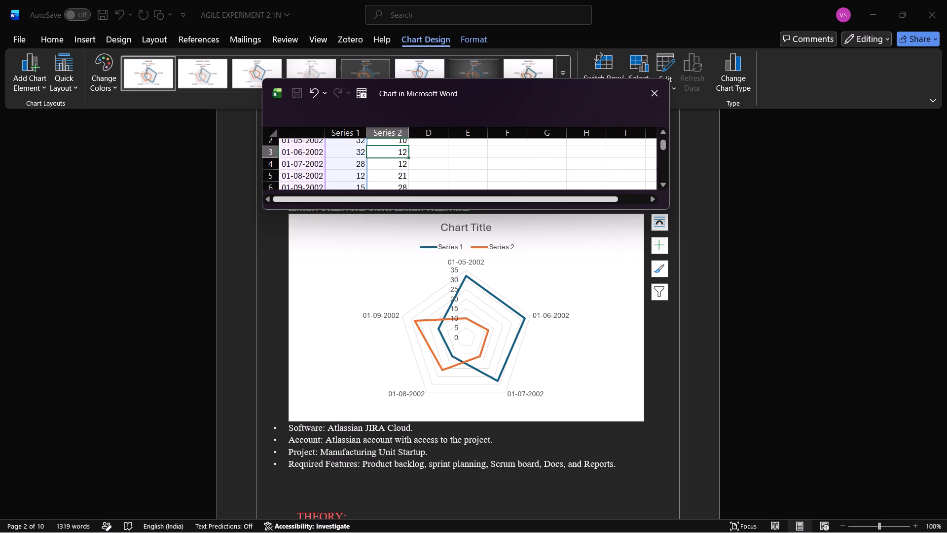
drag(340, 209, 337, 231)
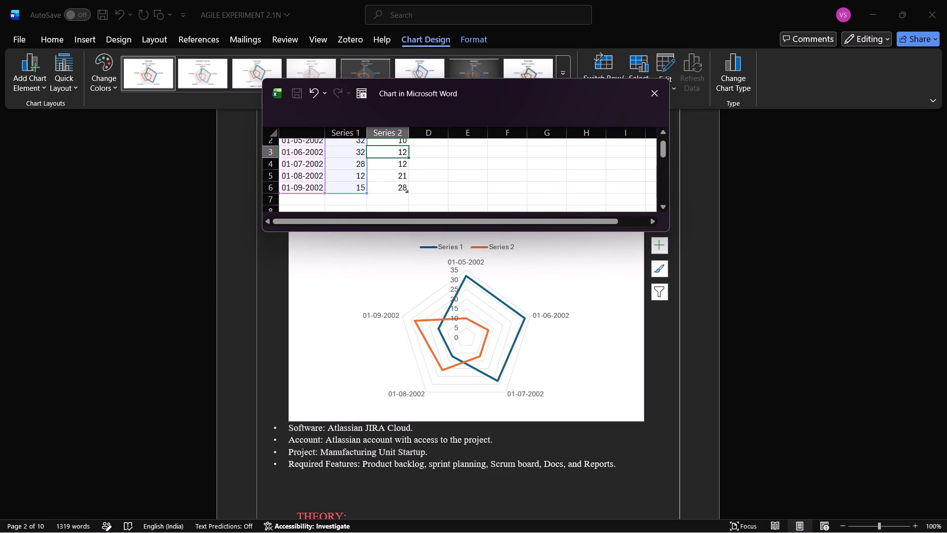
double_click(361, 178)
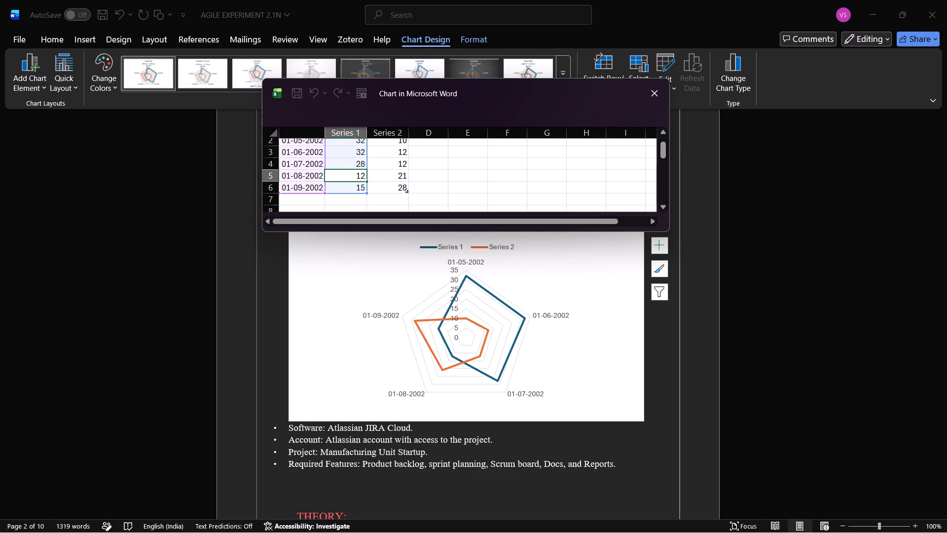
key(BackSpace)
key(2)
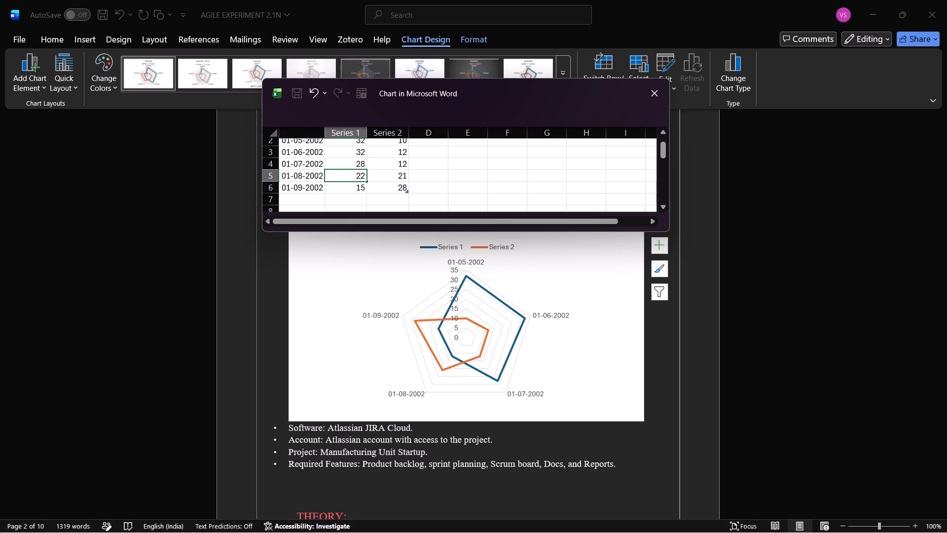
key(Return)
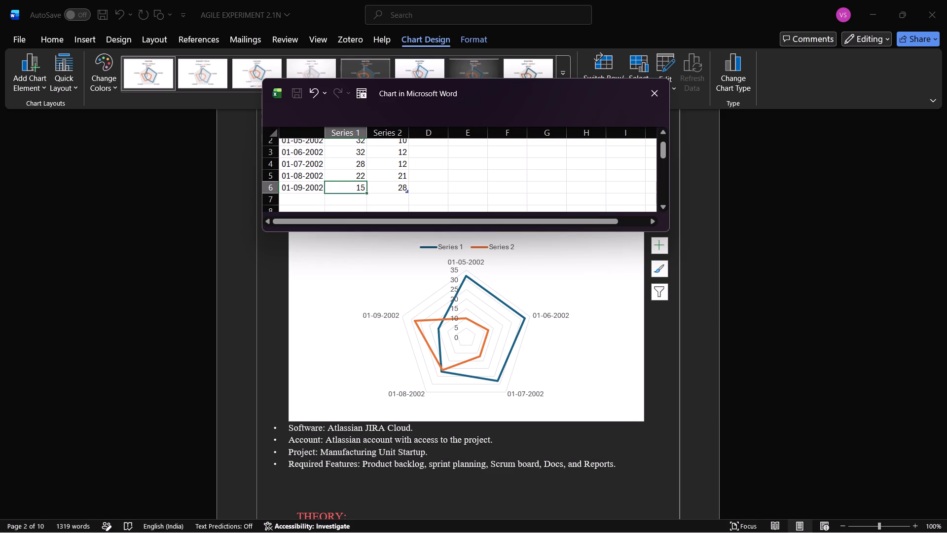
Set the Series 2 value for 01-07-2002 to 2 in the chart data.
scroll(390, 178, up, 1)
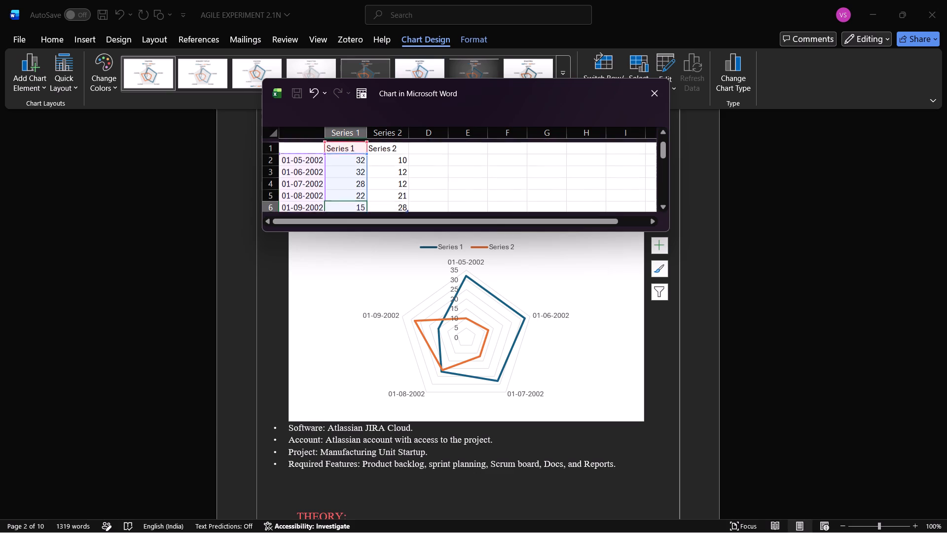
scroll(390, 178, up, 1)
click(401, 177)
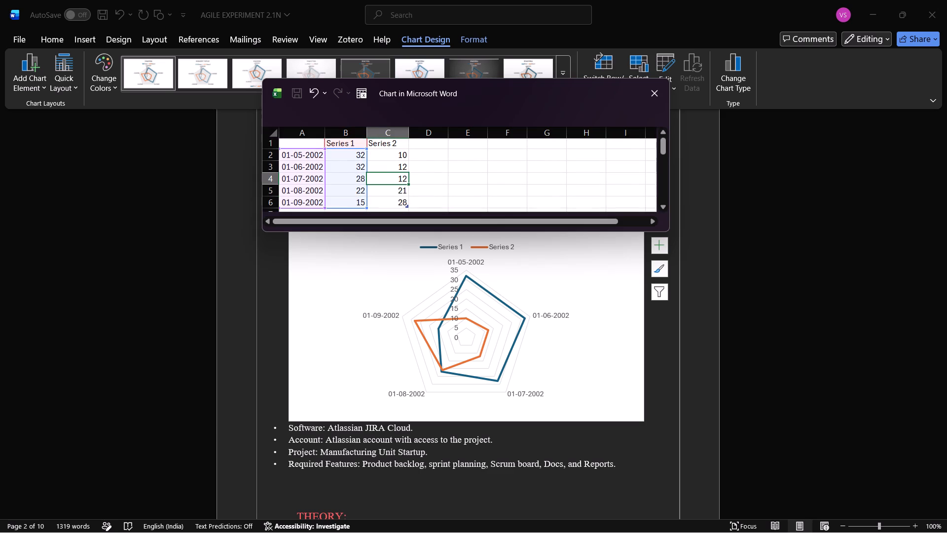
double_click(402, 181)
key(BackSpace)
key(Return)
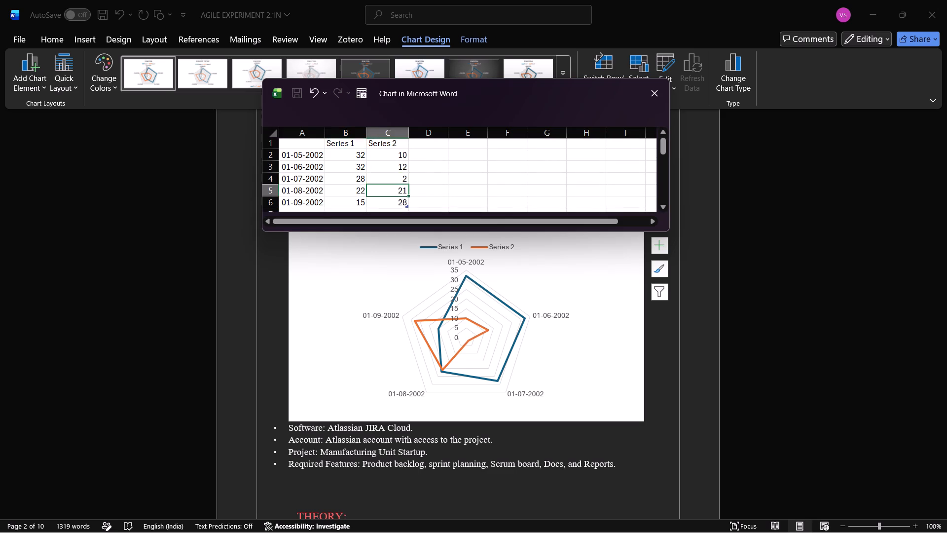
Set the Series 1 value for 01-09-2002 to 33 in the chart data.
scroll(420, 213, down, 1)
scroll(422, 184, up, 1)
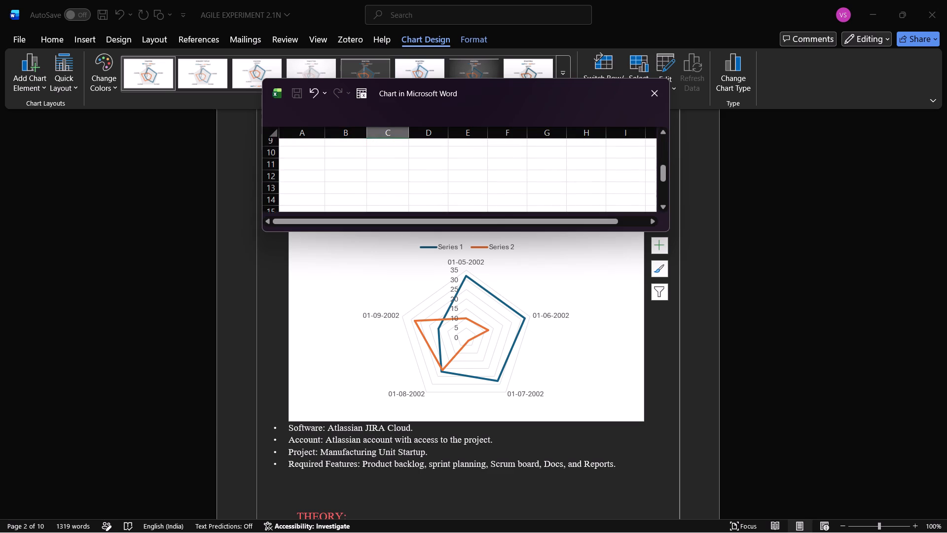
scroll(422, 184, up, 3)
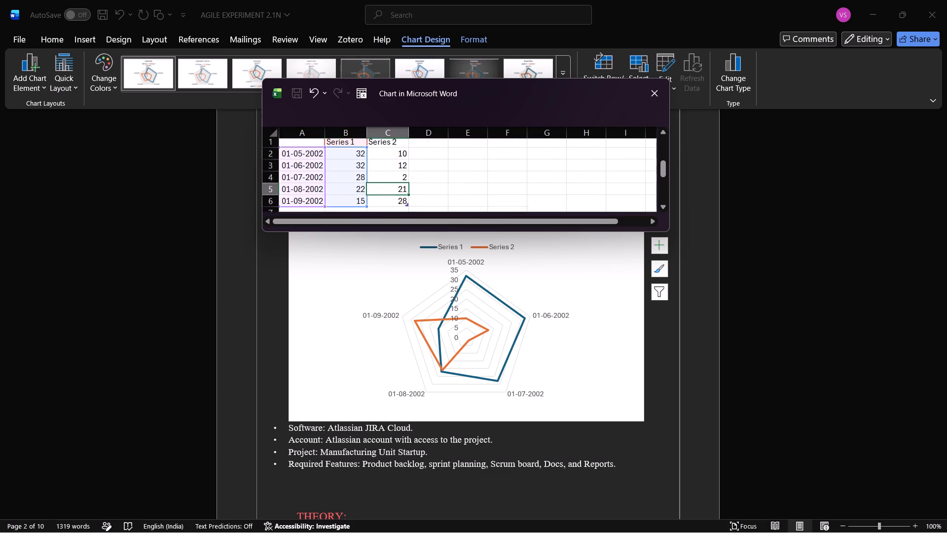
scroll(419, 175, up, 1)
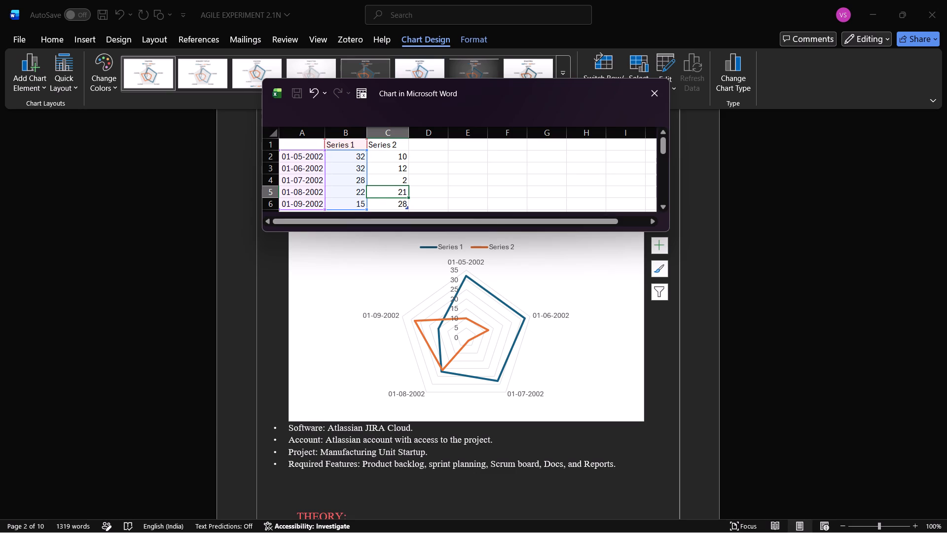
click(438, 190)
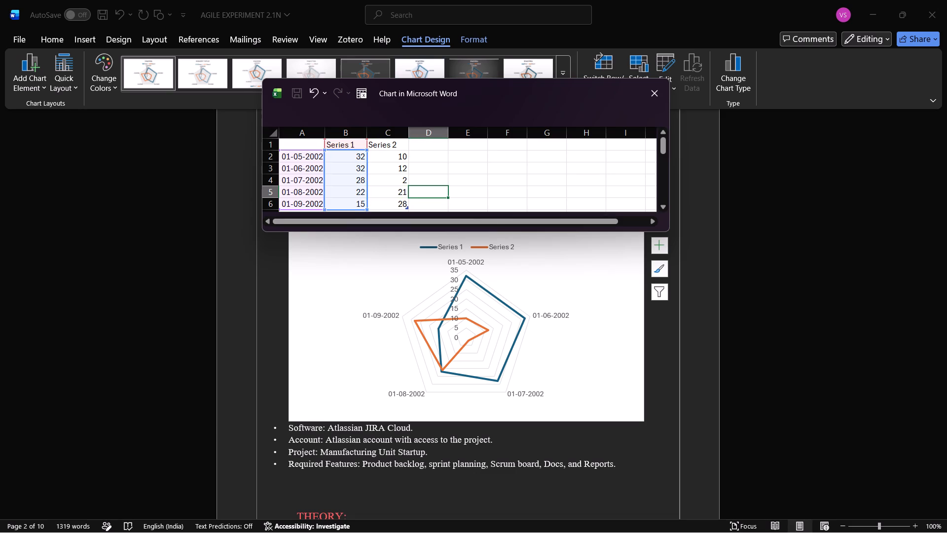
click(361, 206)
click(361, 206)
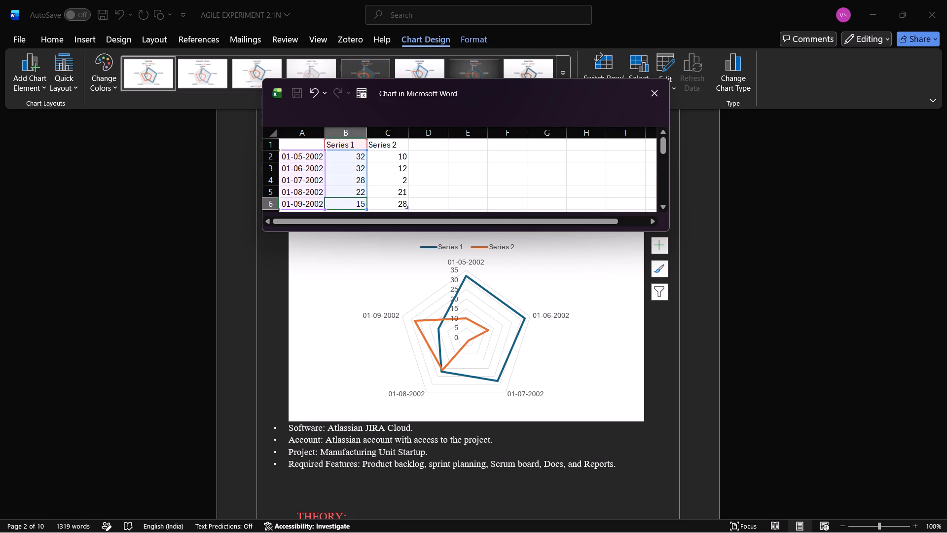
key(BackSpace)
text(33)
key(Return)
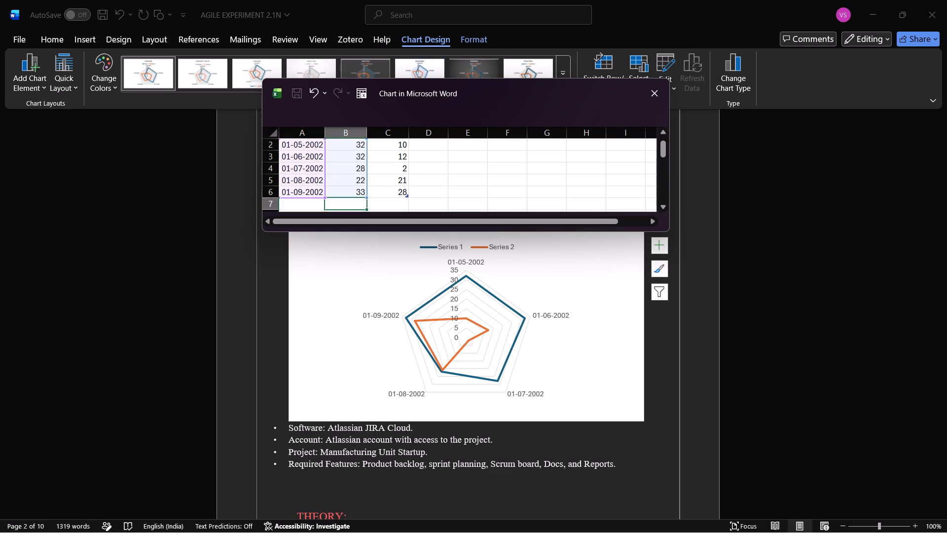
Set the Series 1 value for 01-09-2002 to 10 in the chart data.
click(355, 192)
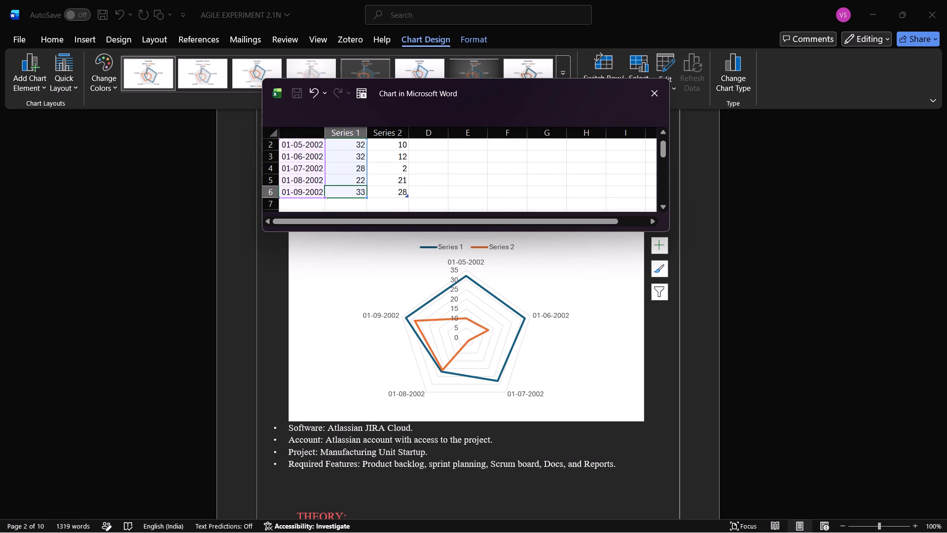
key(BackSpace)
text(10)
key(Return)
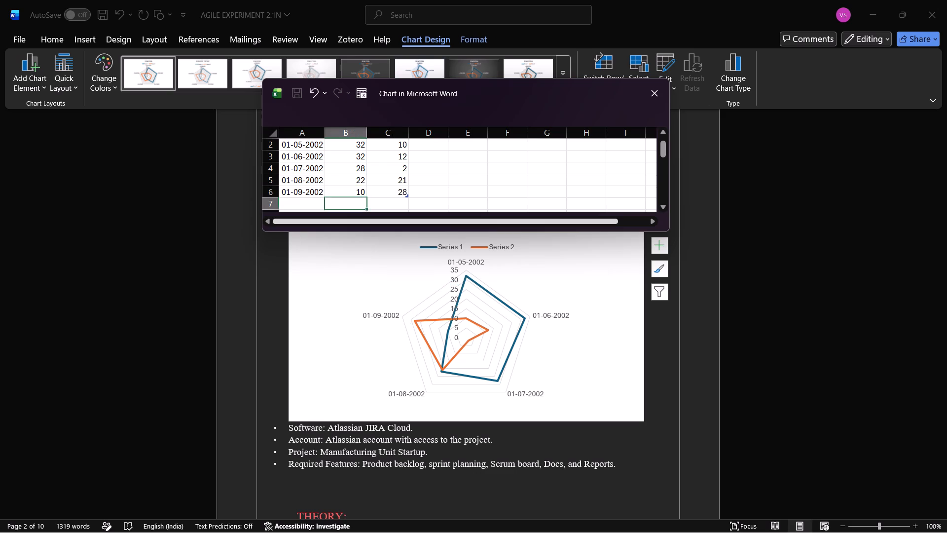
Set the Series 1 value for 01-07-2002 to 15 in the chart data.
click(359, 169)
key(BackSpace)
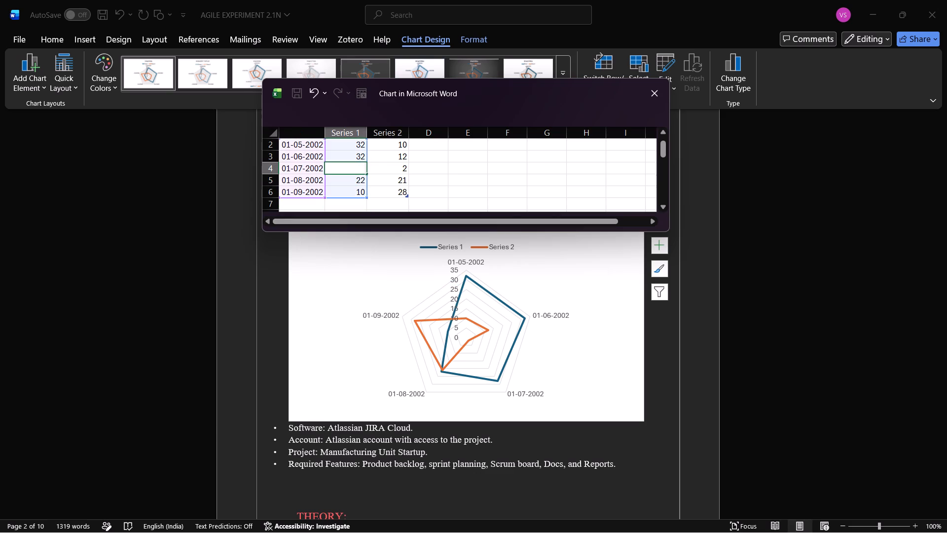
text(15)
key(Return)
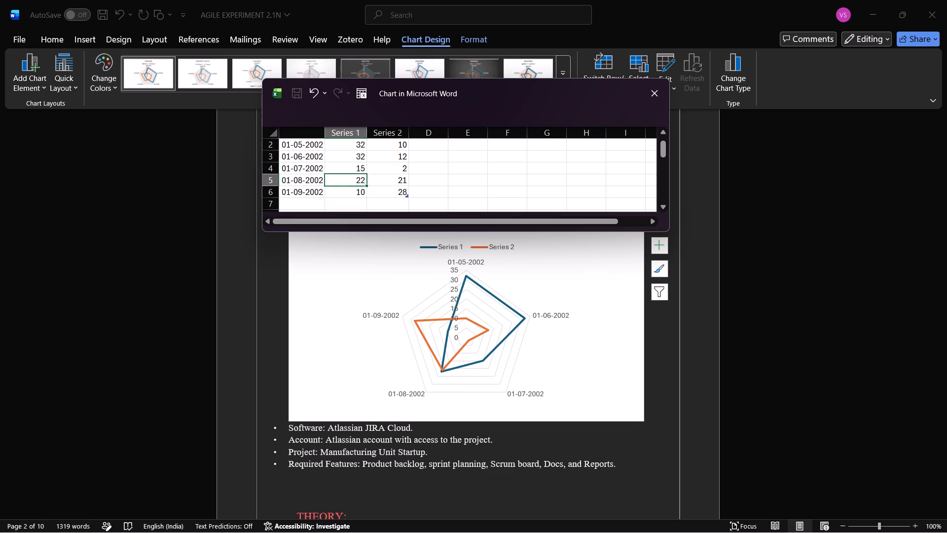
Set the Series 2 value for 01-07-2002 to 15 and close the chart data sheet.
click(404, 167)
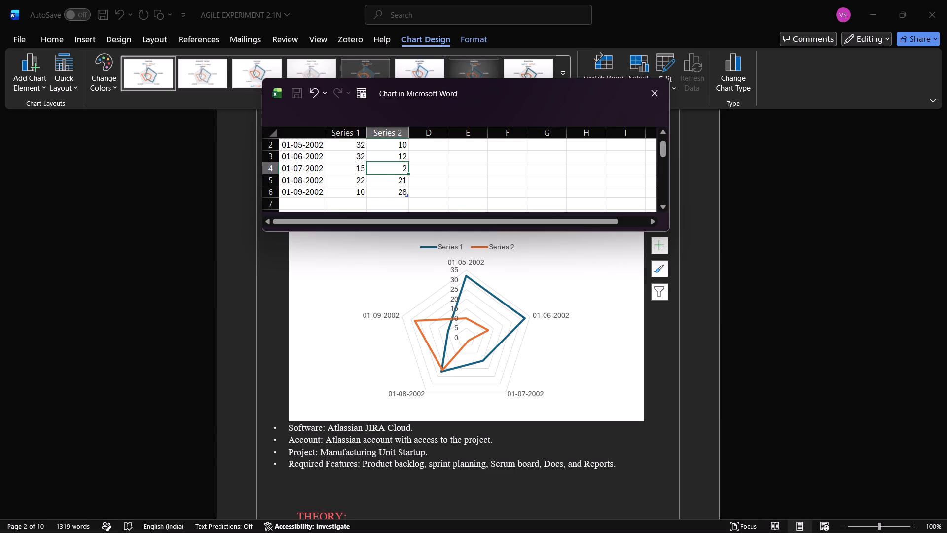
key(BackSpace)
text(15)
key(Return)
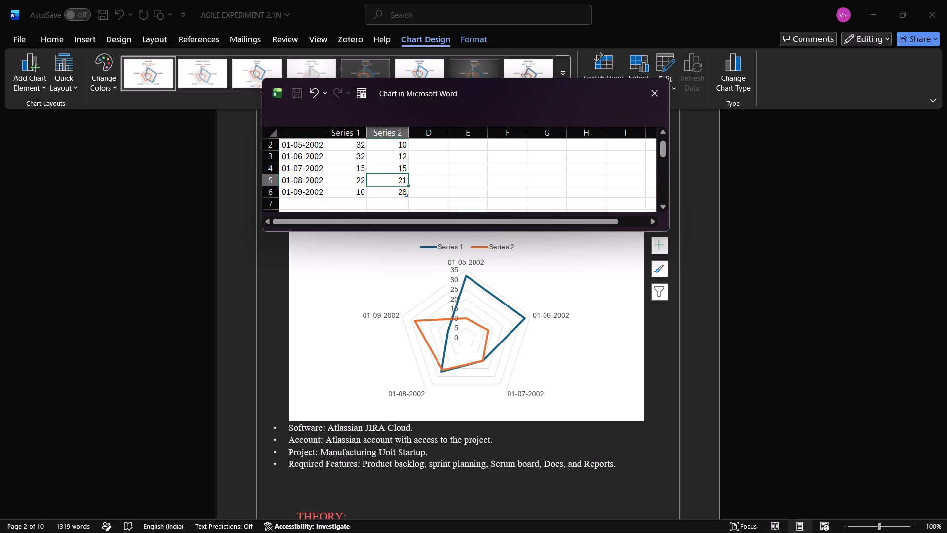
click(651, 90)
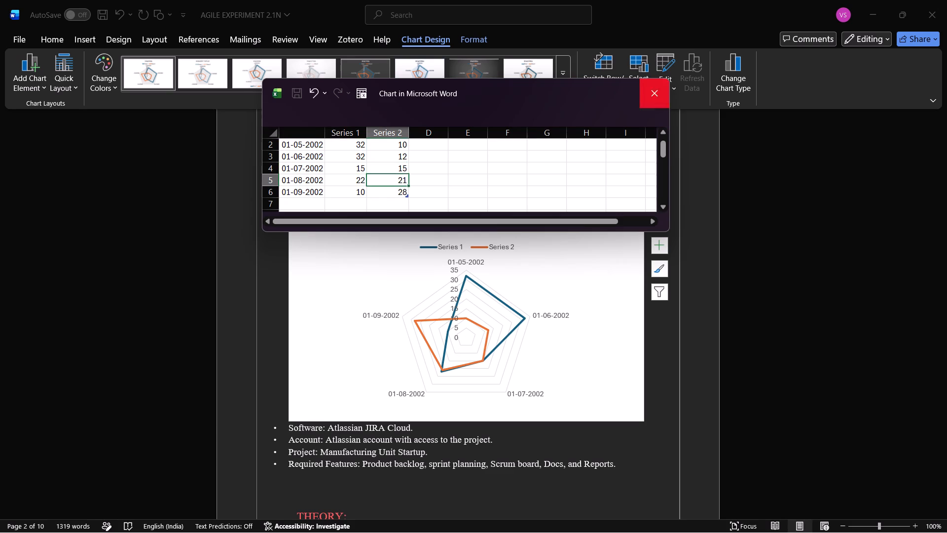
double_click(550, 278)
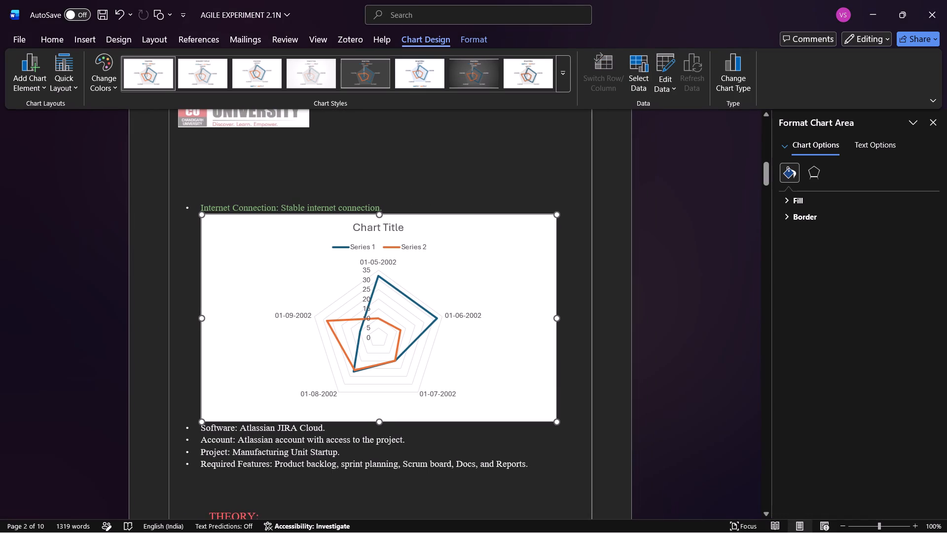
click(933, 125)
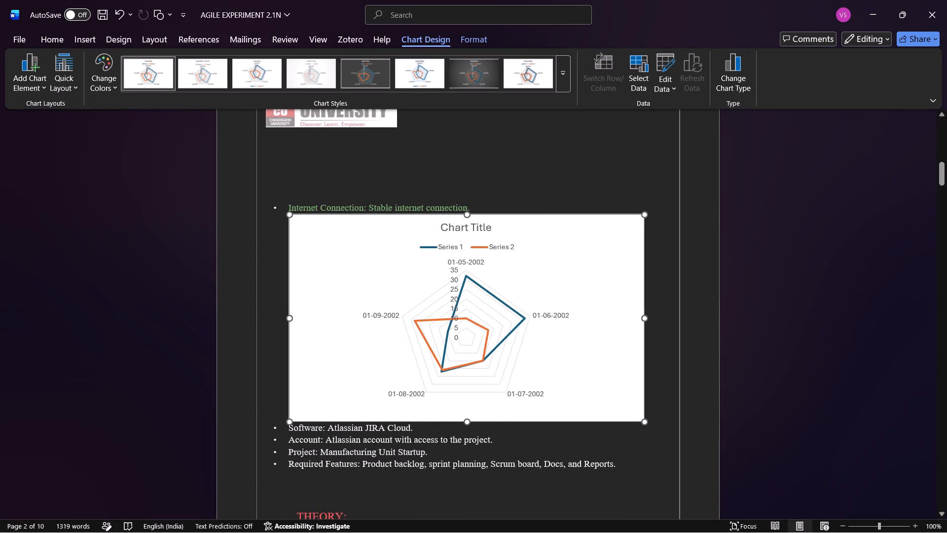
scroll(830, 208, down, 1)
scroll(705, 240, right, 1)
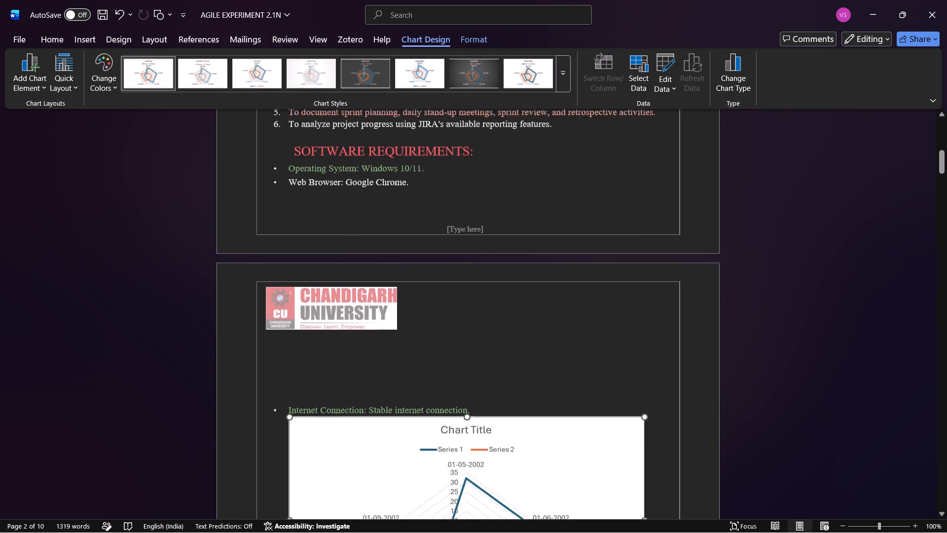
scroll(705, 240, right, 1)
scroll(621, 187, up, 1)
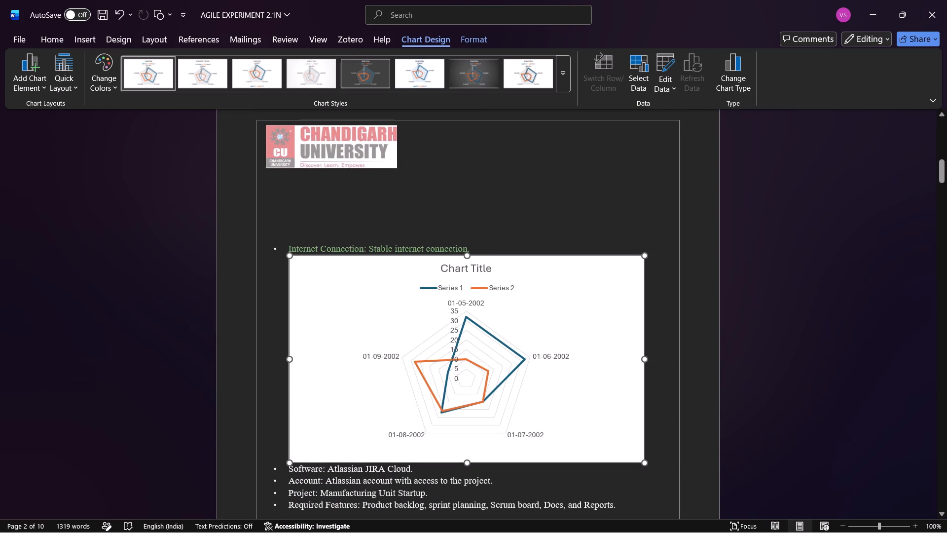
Apply the dark grey gradient chart style with thick series lines to the radar chart.
click(659, 310)
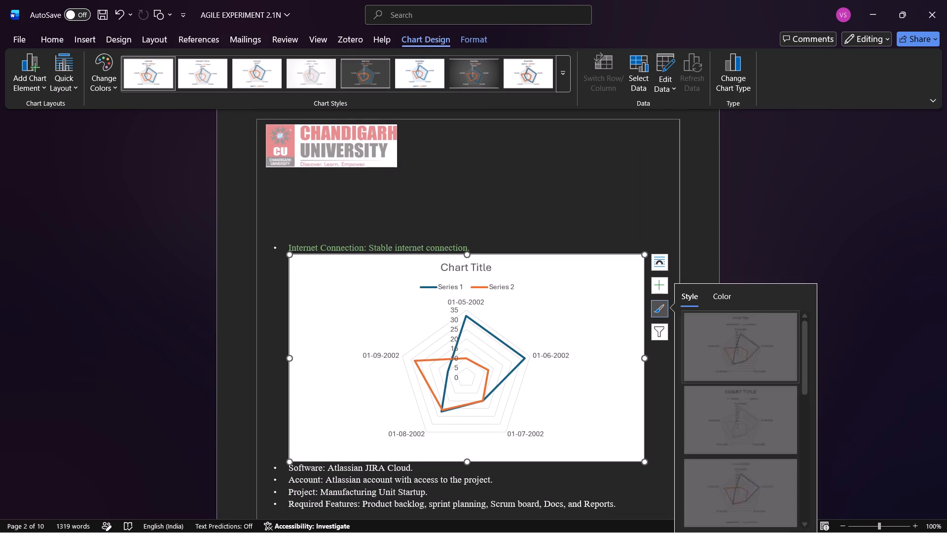
scroll(703, 343, down, 1)
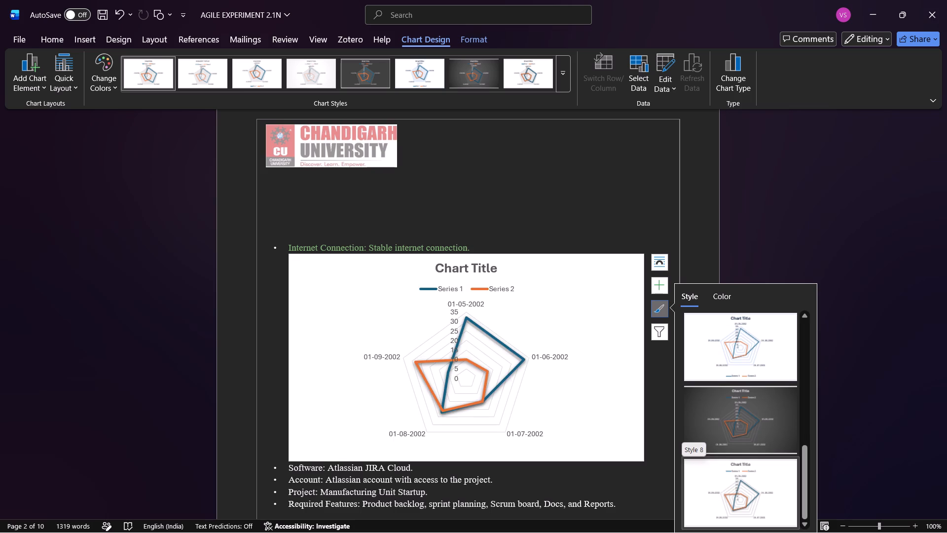
click(729, 425)
Insert an Alternating Hexagons SmartArt graphic after the Account bullet below the radar chart.
click(637, 479)
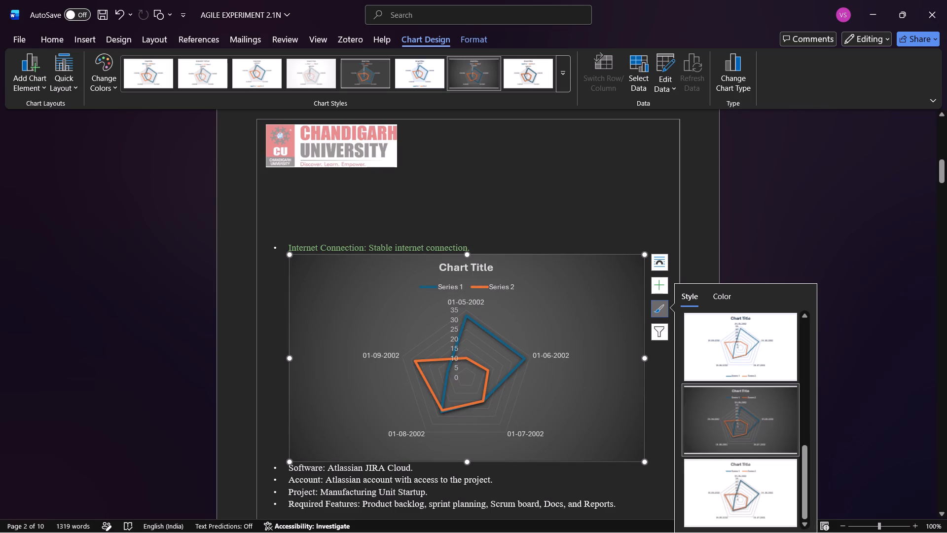
scroll(637, 479, down, 1)
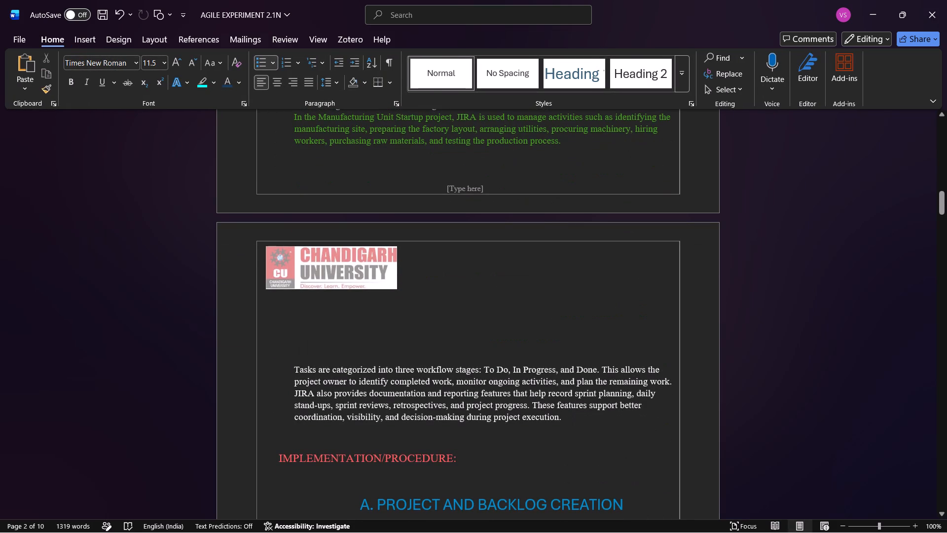
scroll(637, 479, down, 1)
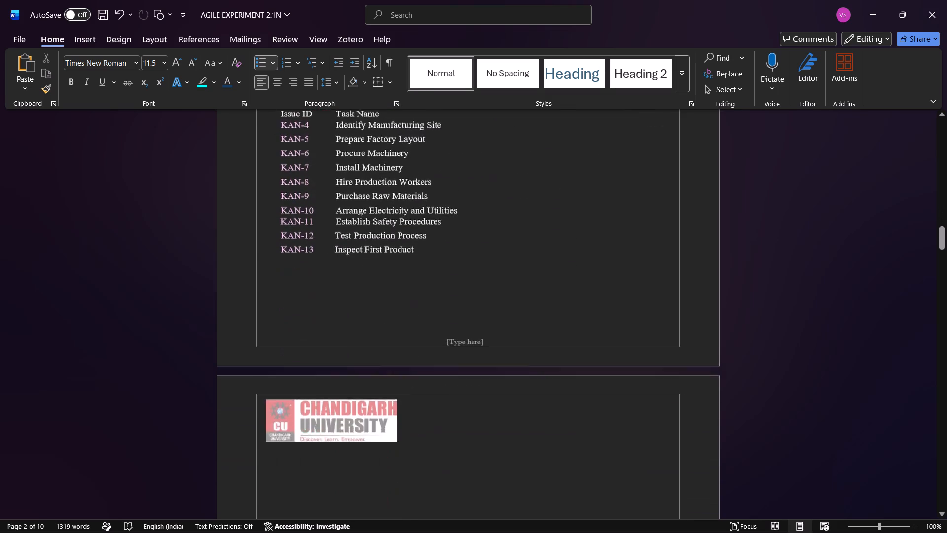
scroll(637, 479, down, 1)
click(89, 36)
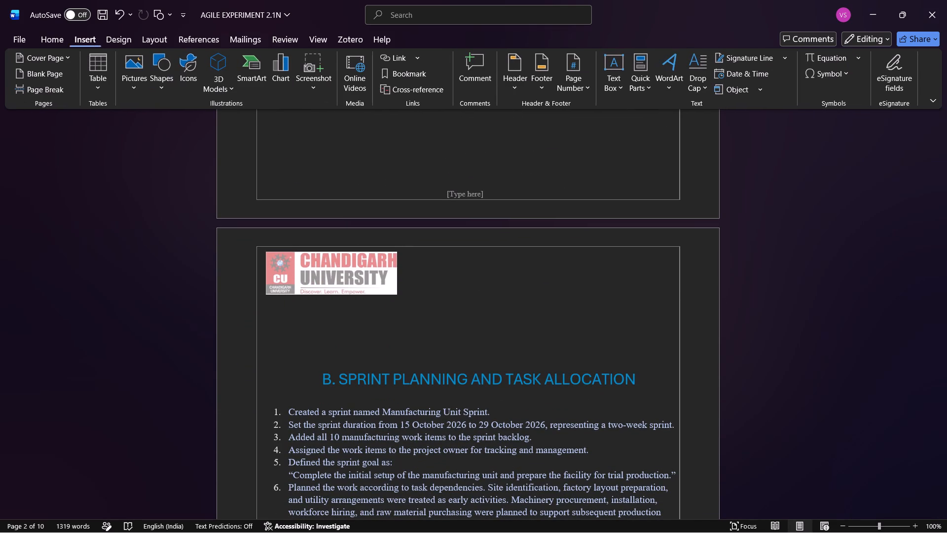
click(227, 89)
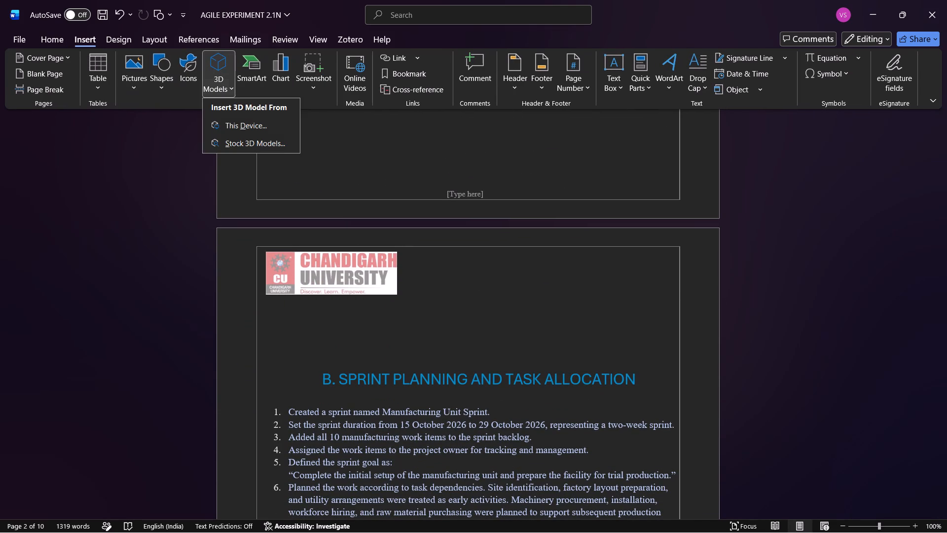
click(256, 85)
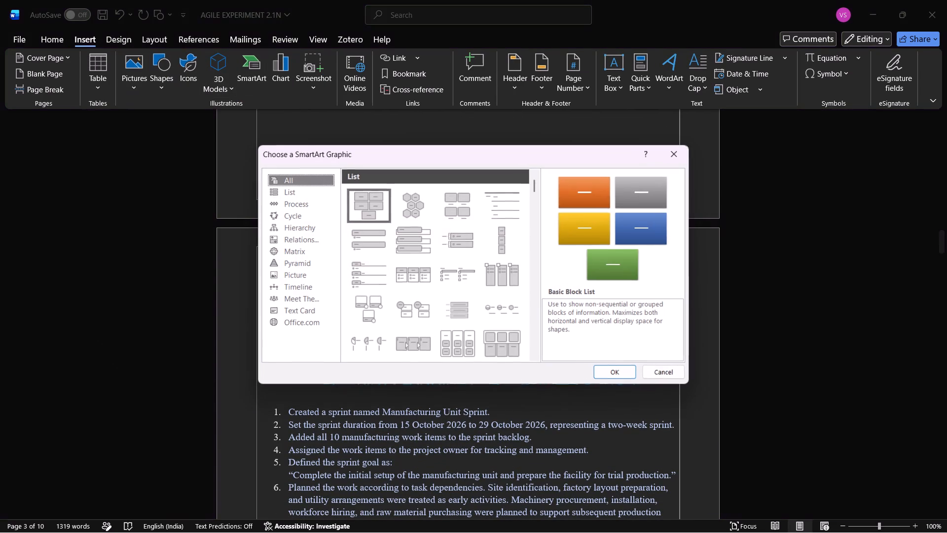
click(417, 203)
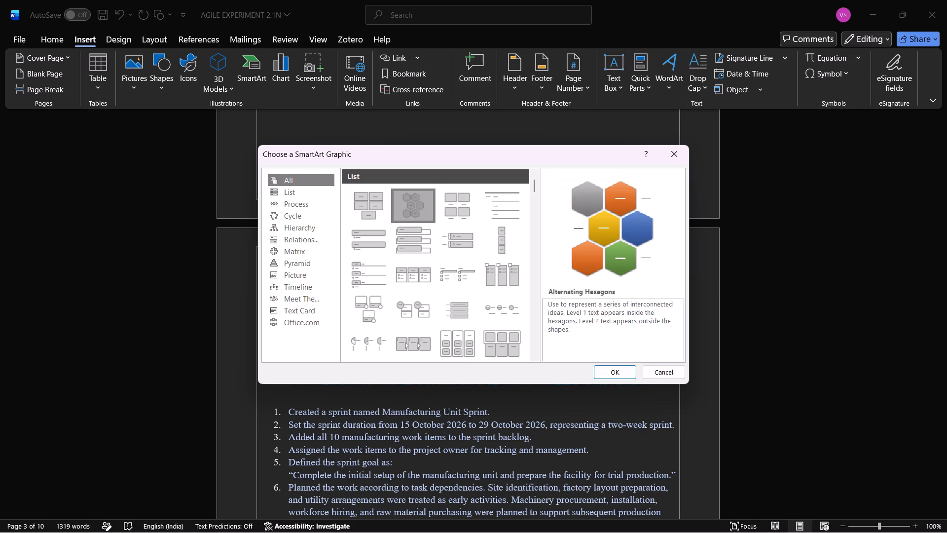
click(614, 379)
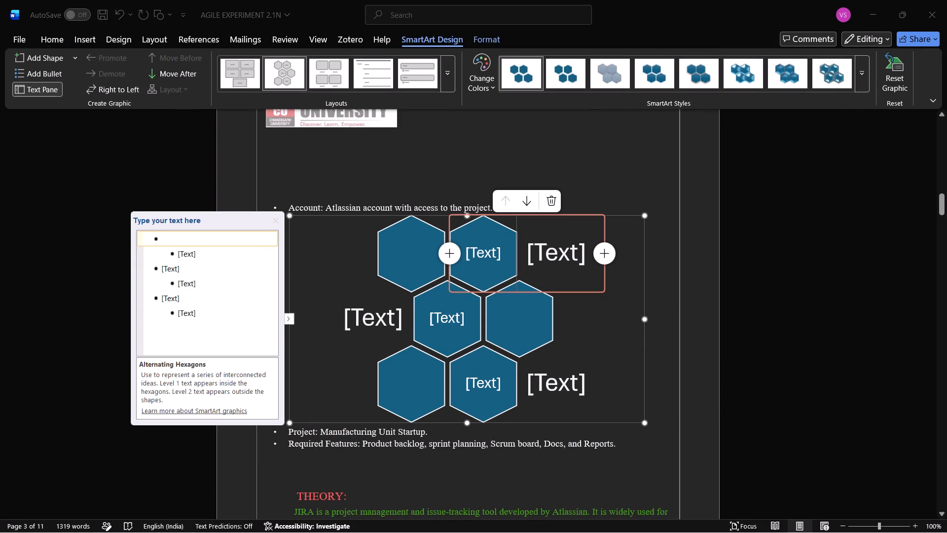
Enter "vansh" as the second-level text beside the first labelled hexagon of the SmartArt graphic.
double_click(555, 250)
double_click(561, 263)
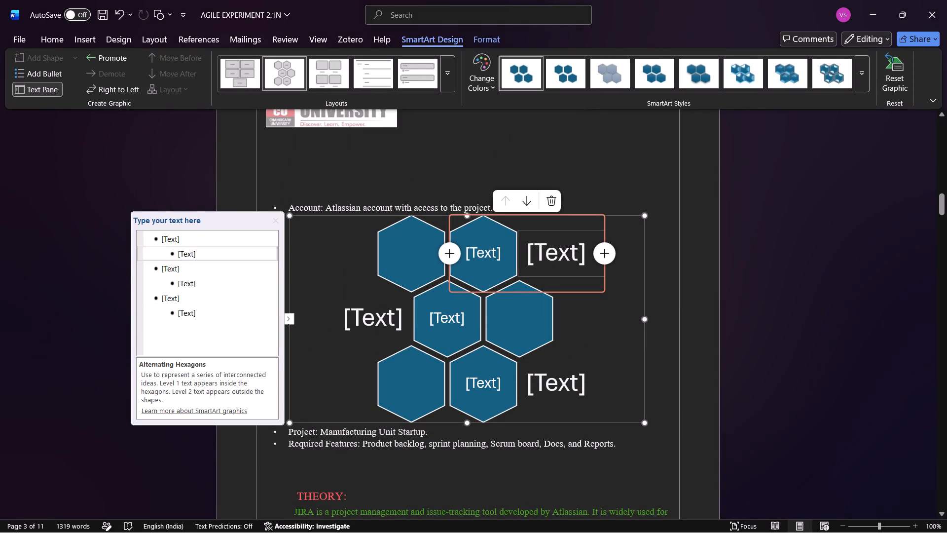
click(212, 254)
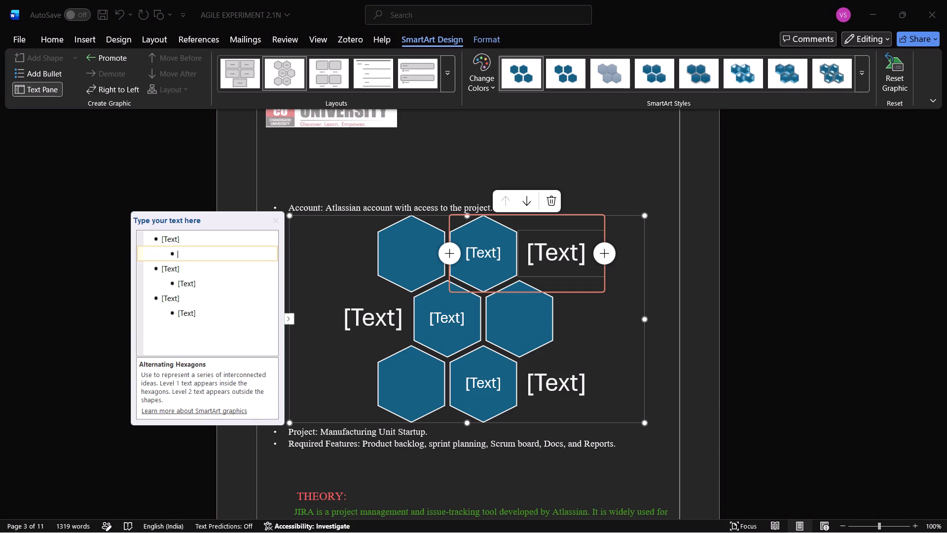
text(va)
text(nsh)
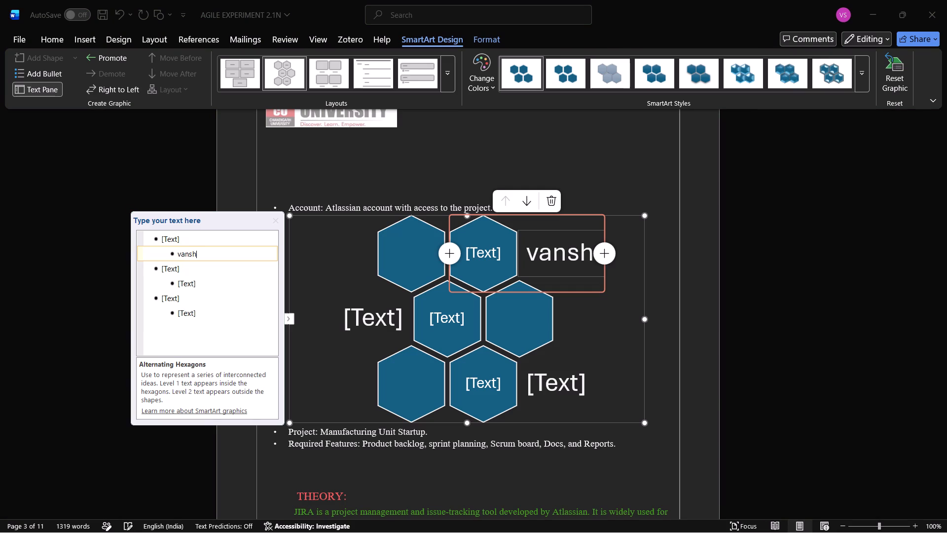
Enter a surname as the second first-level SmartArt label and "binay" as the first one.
click(176, 273)
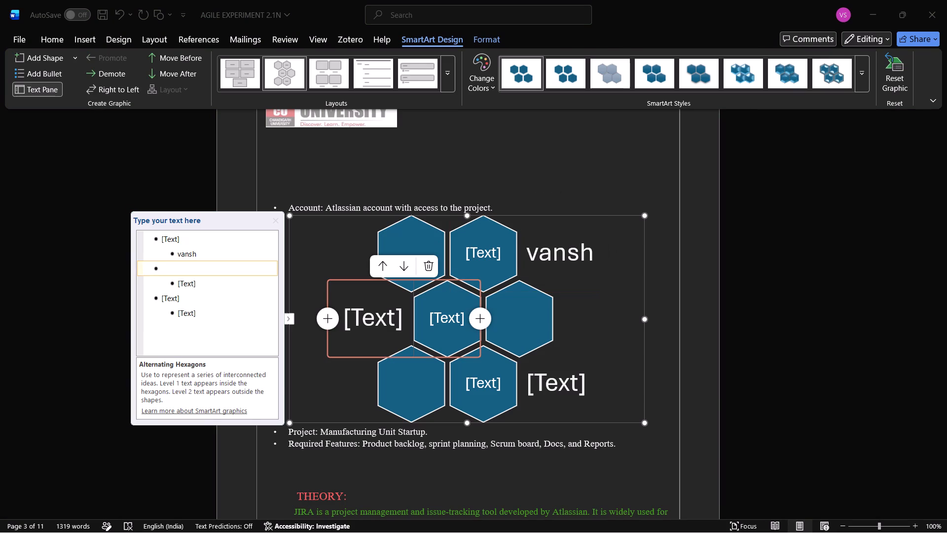
text(sharma)
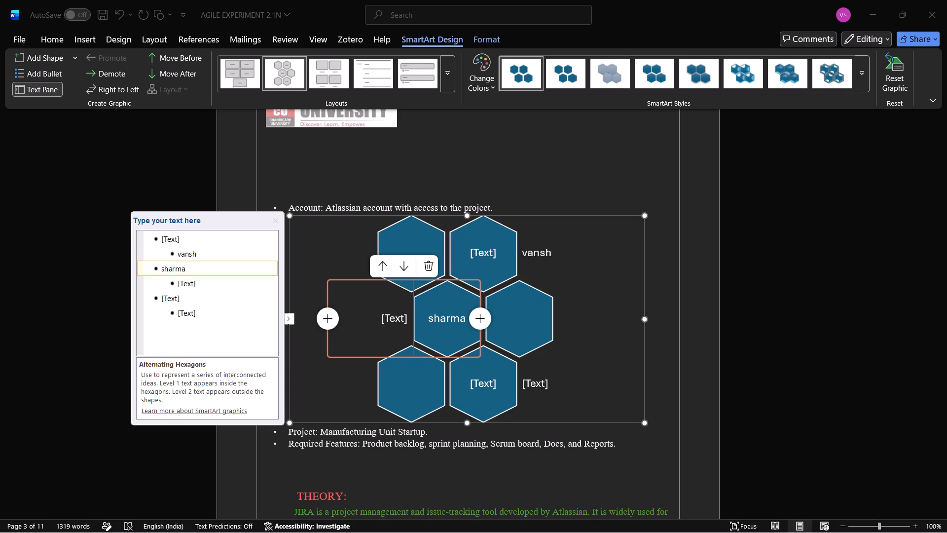
click(182, 237)
text(binay)
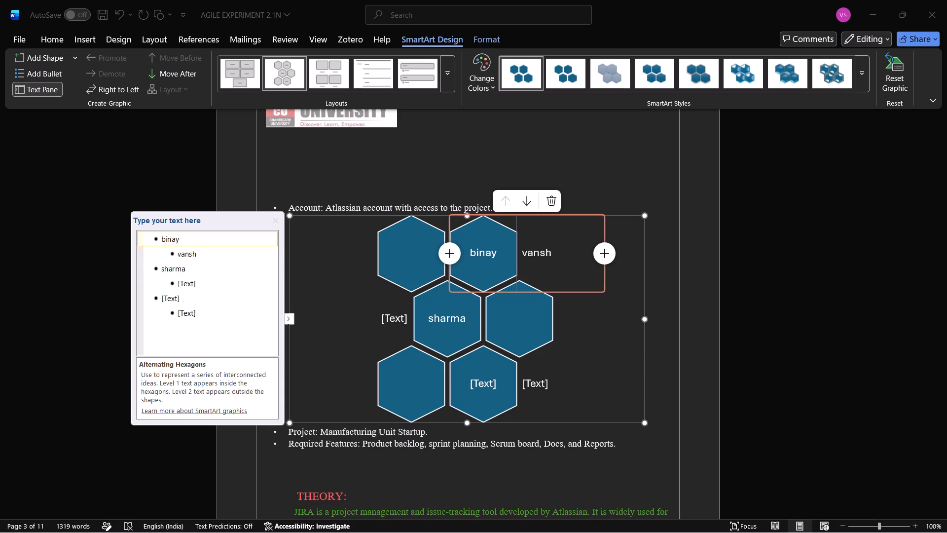
Enter "sonu" as the second-level text beside the middle labelled hexagon.
click(206, 279)
text(ku)
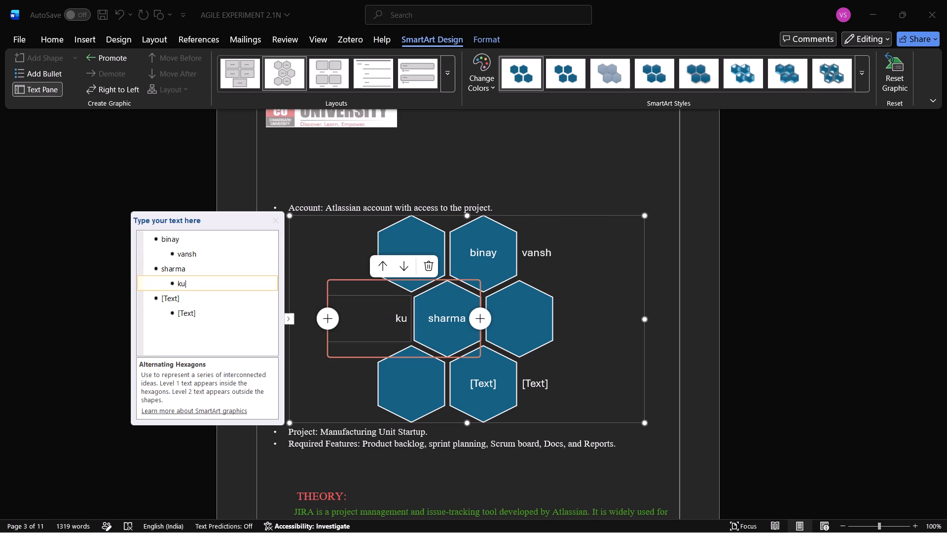
text(ar)
key(BackSpace)
key(BackSpace)
key(BackSpace)
key(BackSpace)
text(sonu)
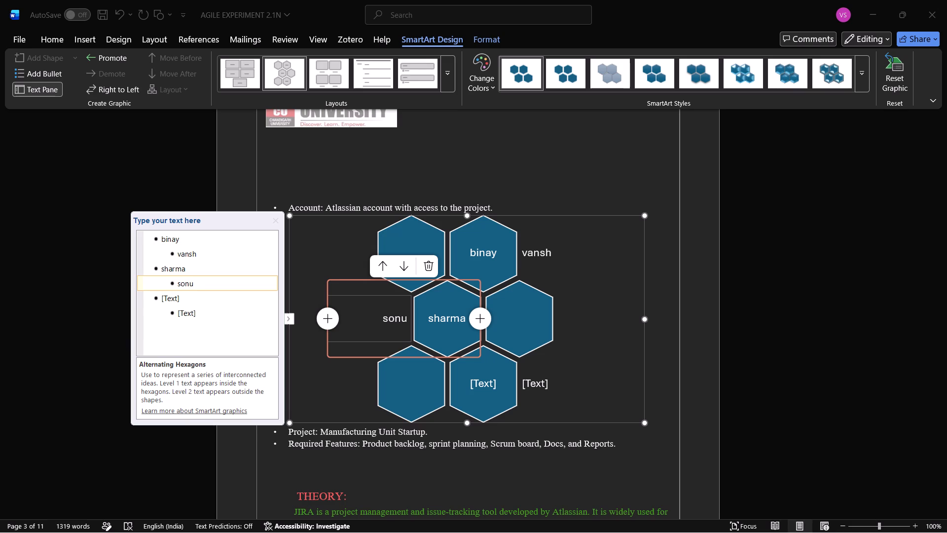
Enter "naman" as the label of the third first-level hexagon.
click(207, 303)
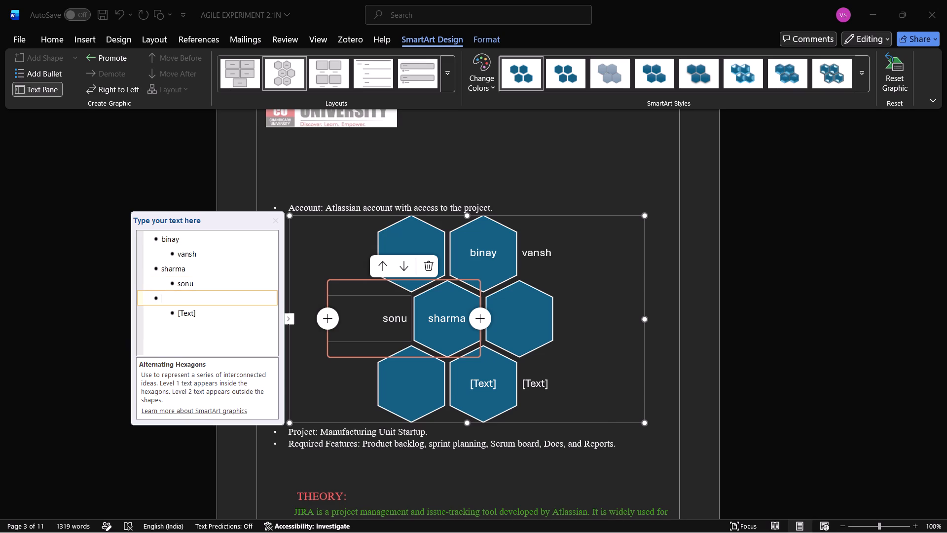
text(ns)
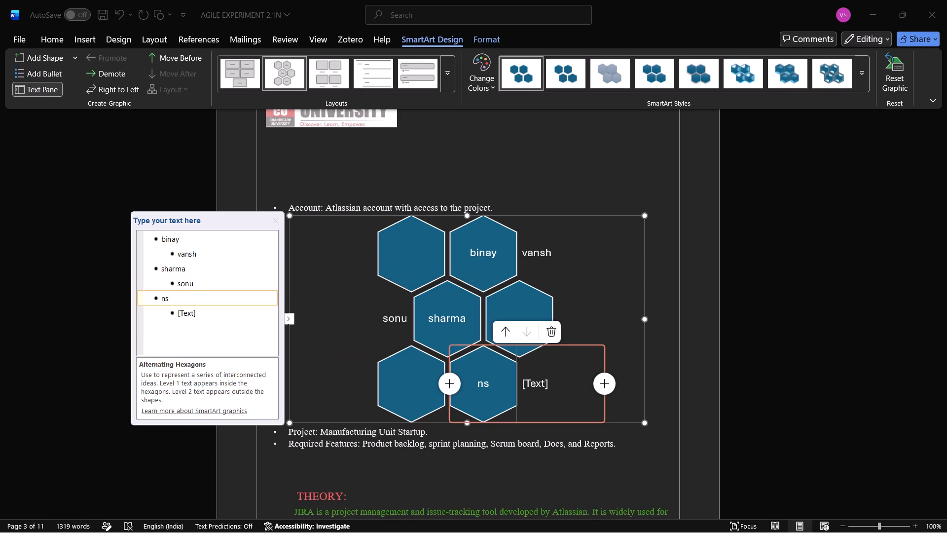
key(BackSpace)
text(amab)
key(BackSpace)
key(n)
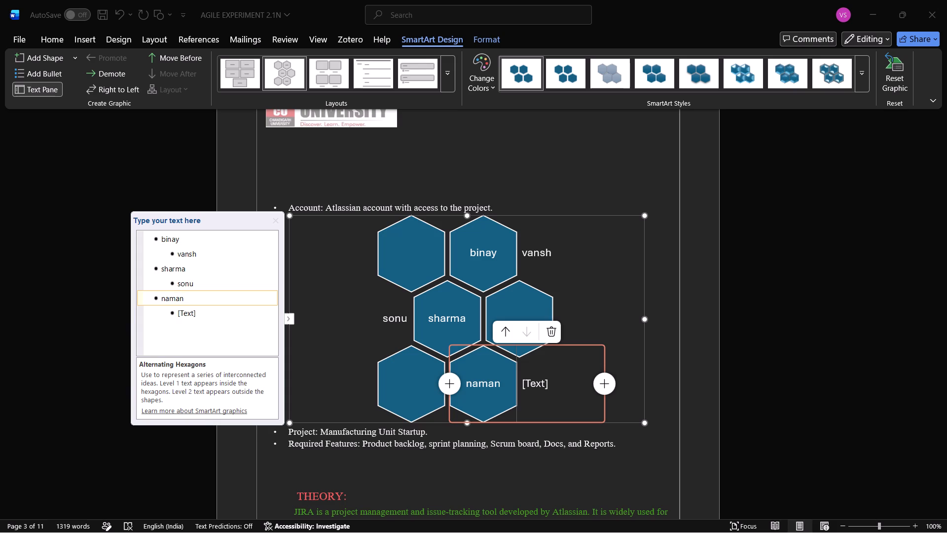
Replace the middle hexagon's first-level label in the SmartArt graphic with "anurag".
click(207, 310)
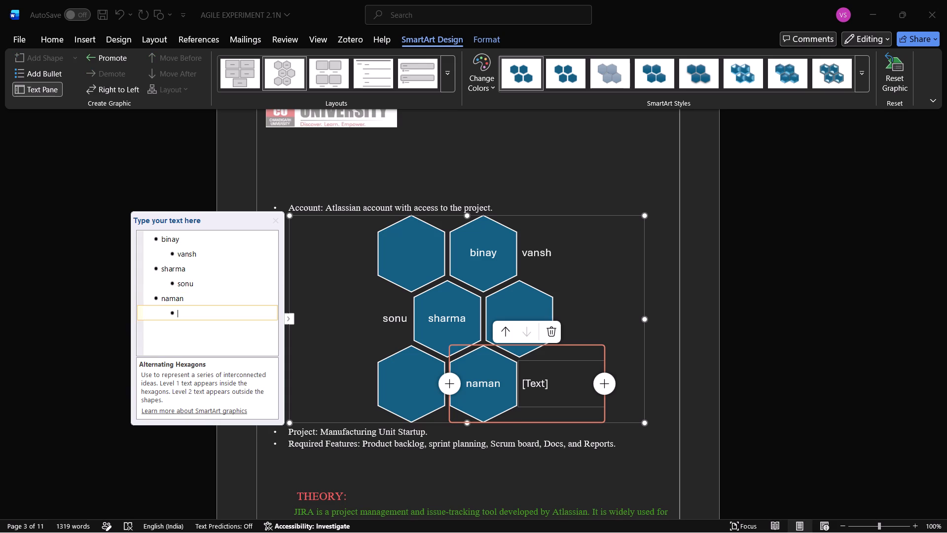
click(204, 275)
key(BackSpace)
key(BackSpace)
key(BackSpace)
key(BackSpace)
key(BackSpace)
key(BackSpace)
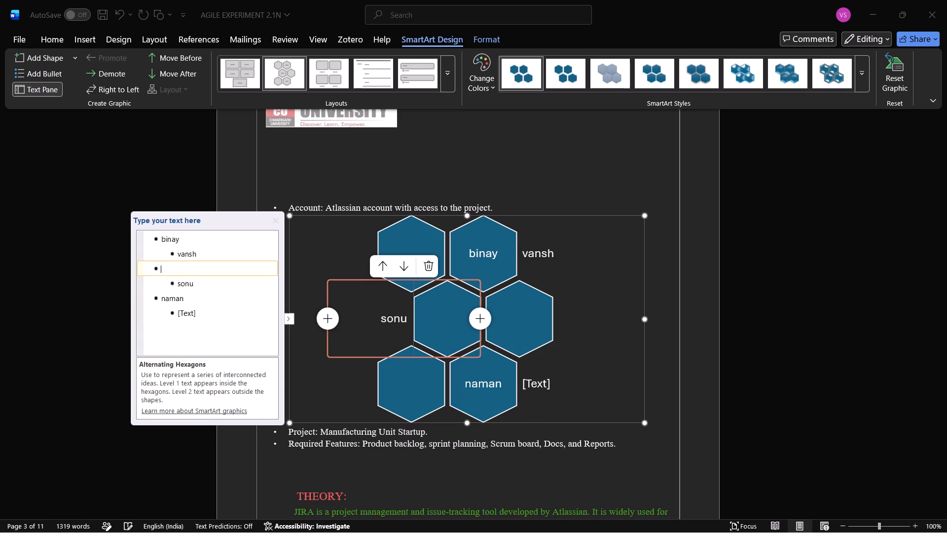
text(anurag)
Enter "anmol" as the second-level text beside the "naman" hexagon and select the whole SmartArt graphic.
click(199, 318)
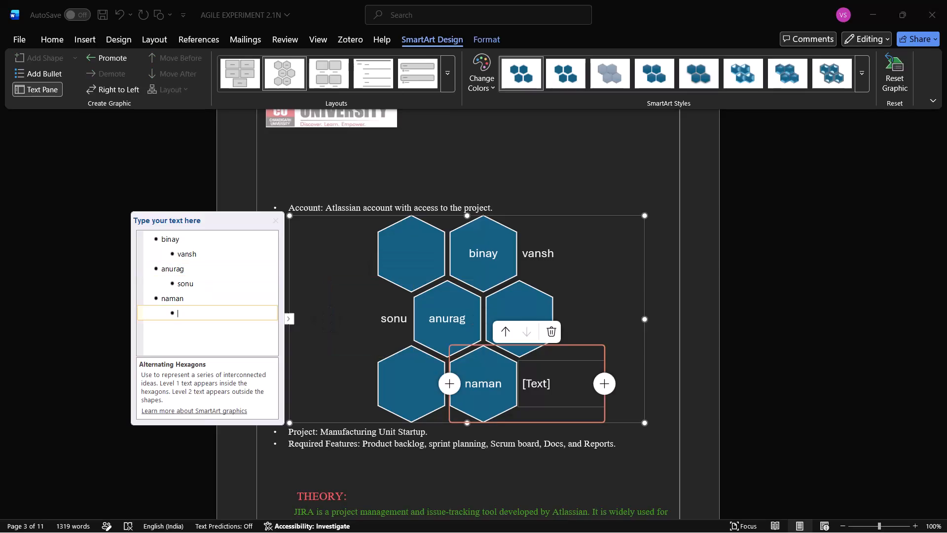
text(anmol)
click(332, 304)
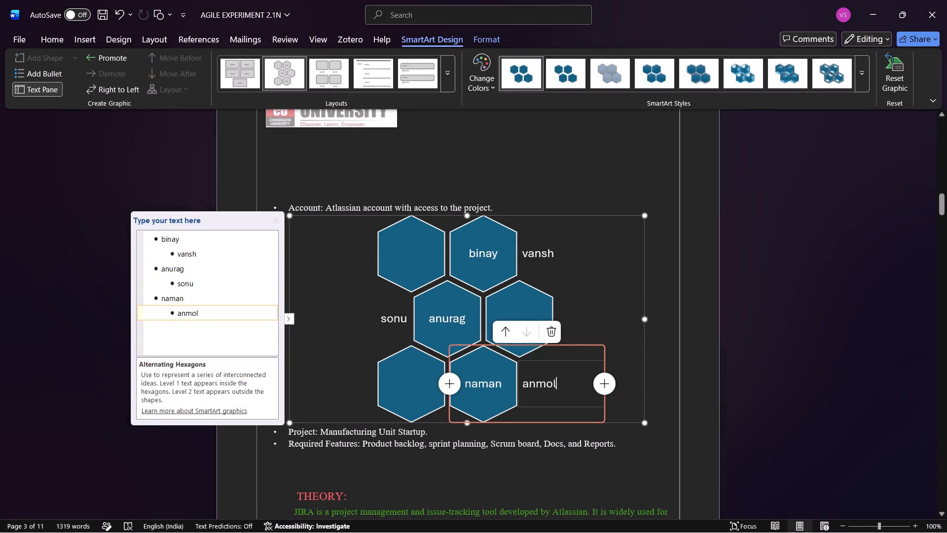
click(615, 336)
click(472, 290)
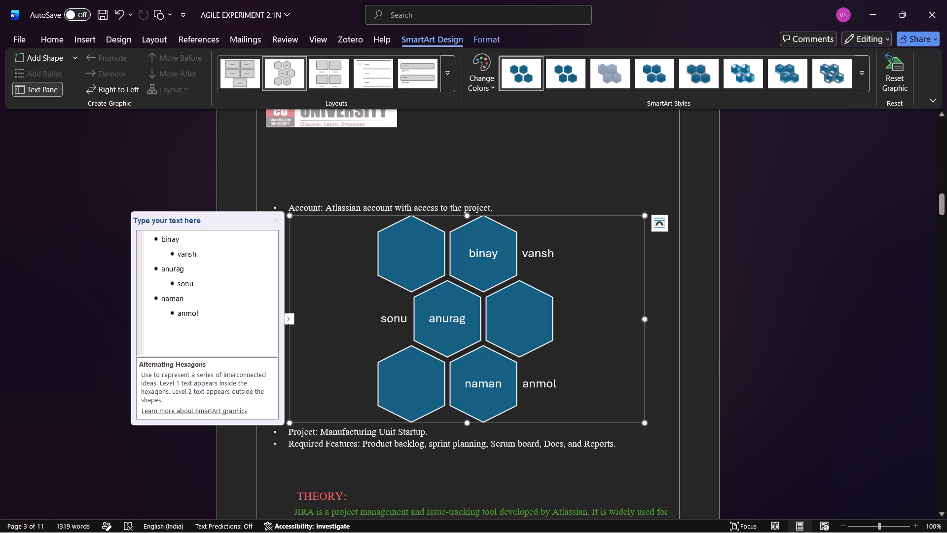
Try several SmartArt styles on the hexagon graphic and apply the glossy 3-D one with bright bevelled edges.
click(614, 64)
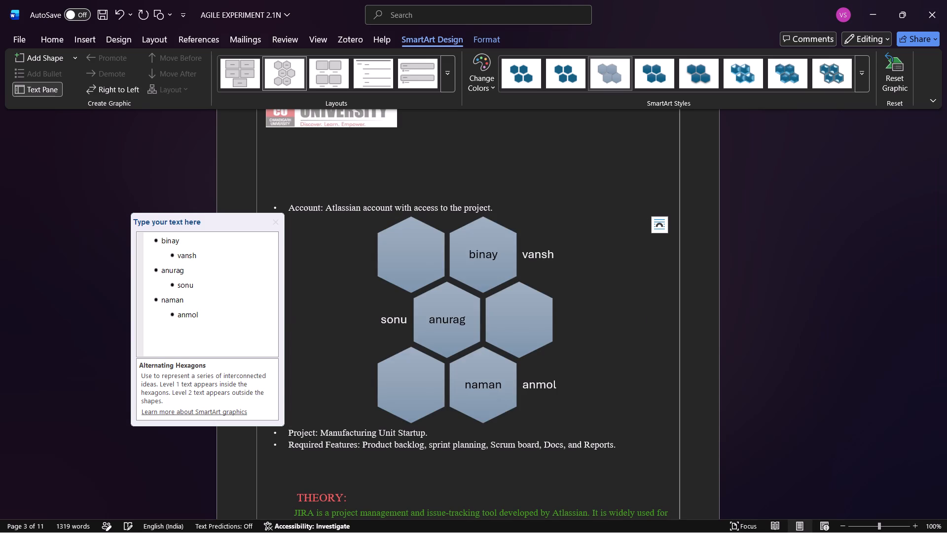
click(656, 67)
click(699, 73)
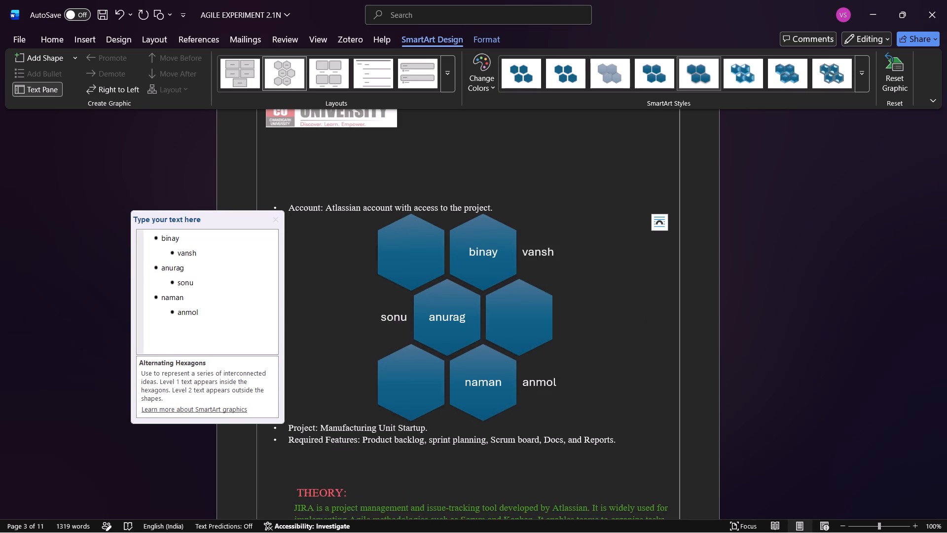
click(744, 74)
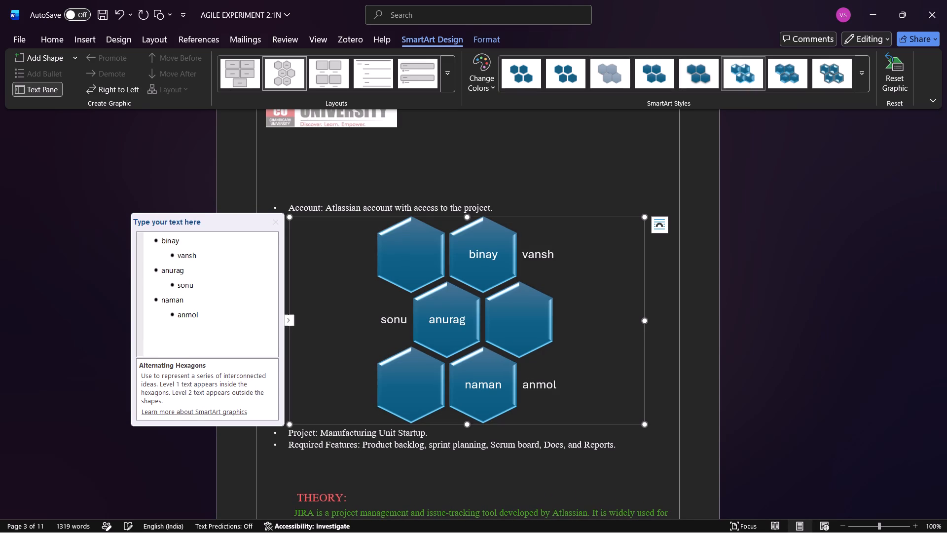
Recolour the hexagon SmartArt with the dark navy filled variant from the Primary Theme Colors.
click(486, 89)
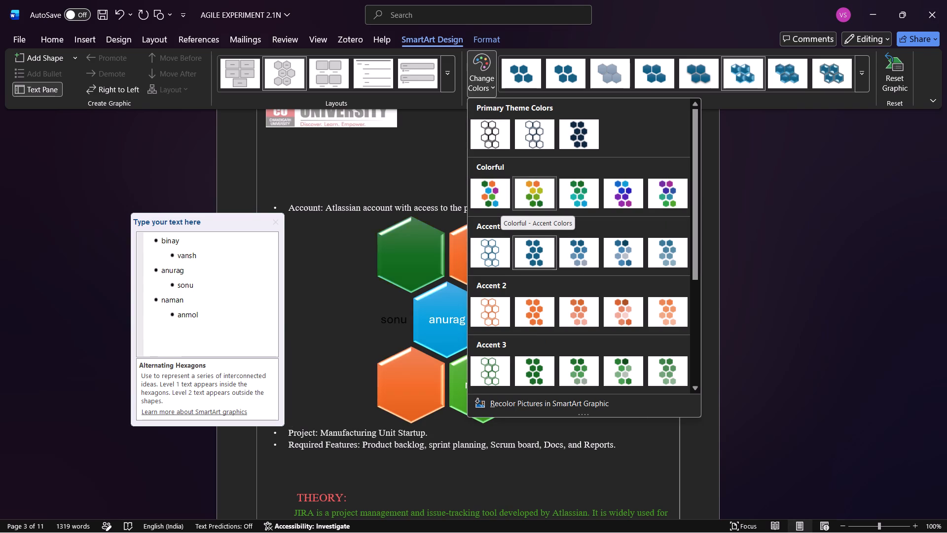
scroll(577, 359, down, 2)
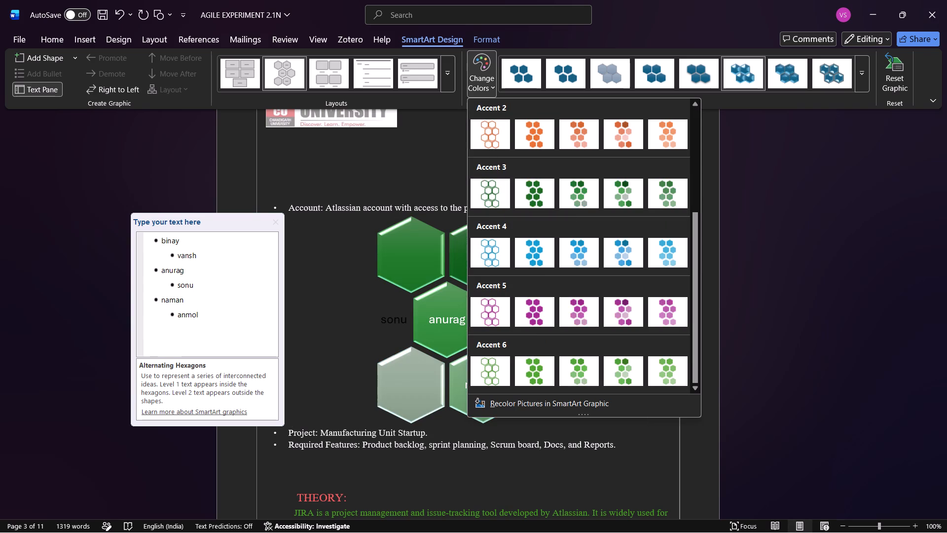
scroll(577, 359, down, 1)
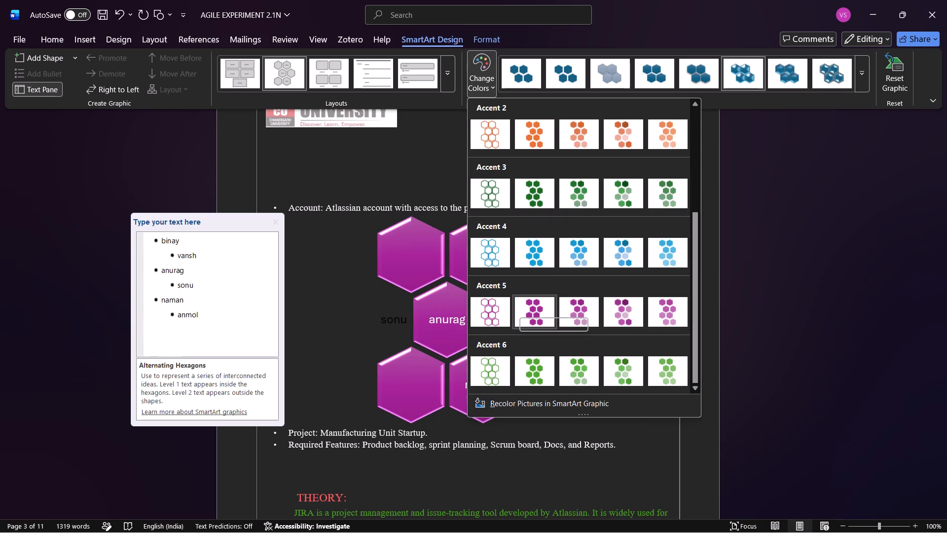
scroll(572, 277, up, 1)
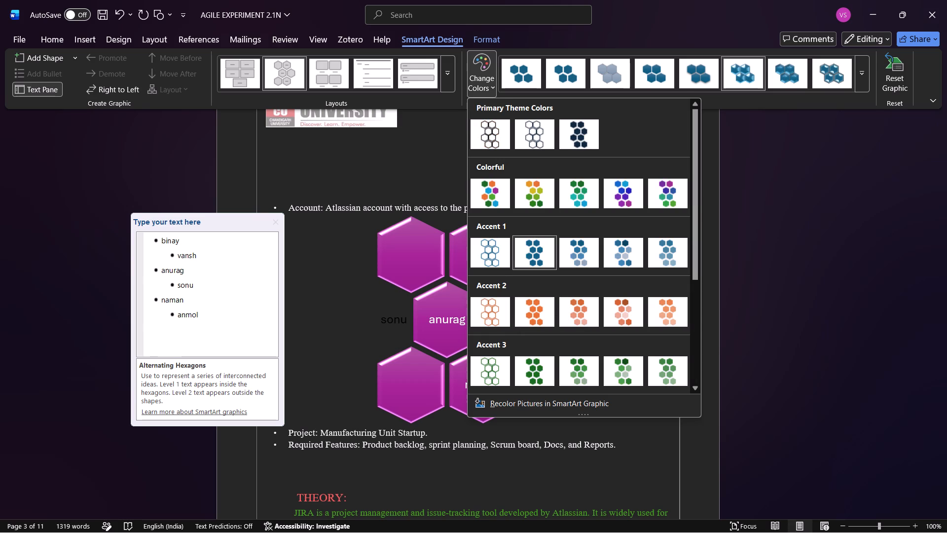
scroll(572, 277, up, 1)
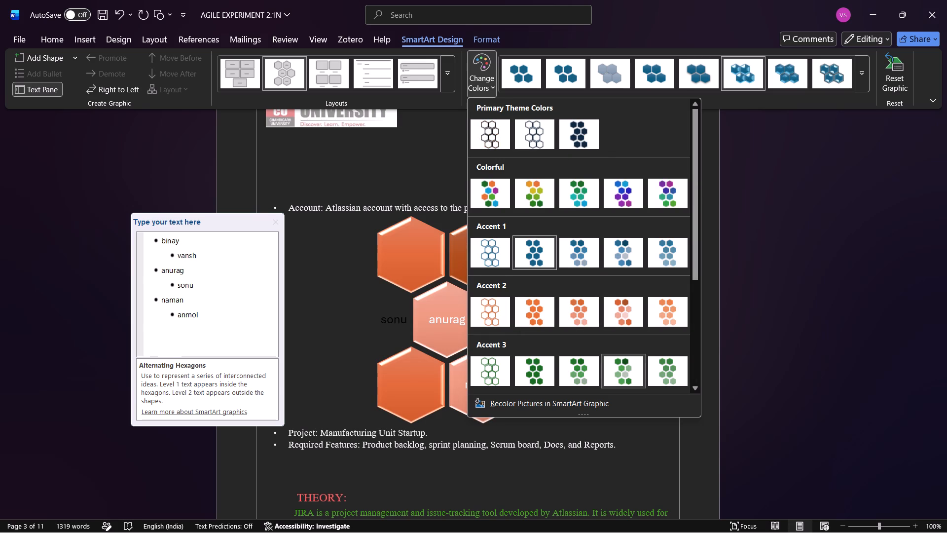
click(576, 133)
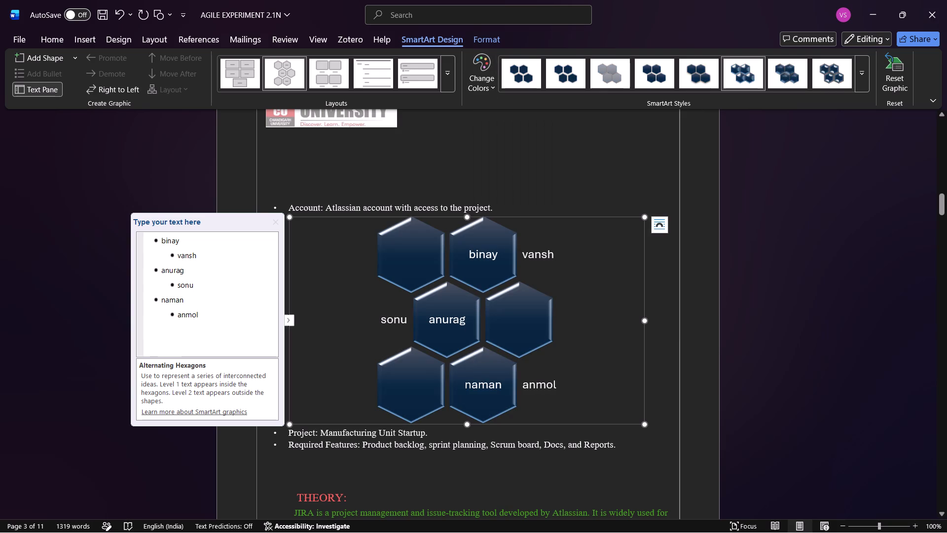
Close the SmartArt text pane that covers the document text.
scroll(691, 282, down, 2)
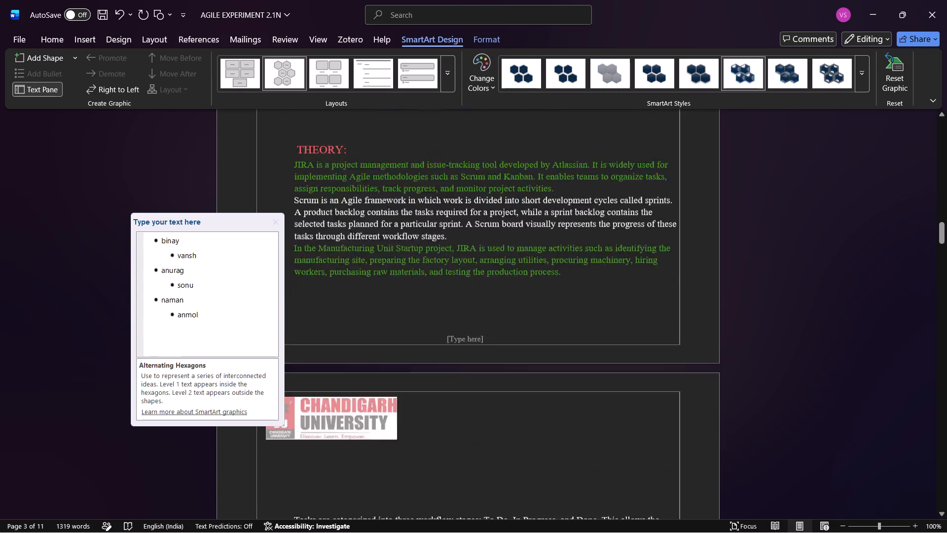
scroll(691, 282, down, 1)
drag(215, 221, 248, 222)
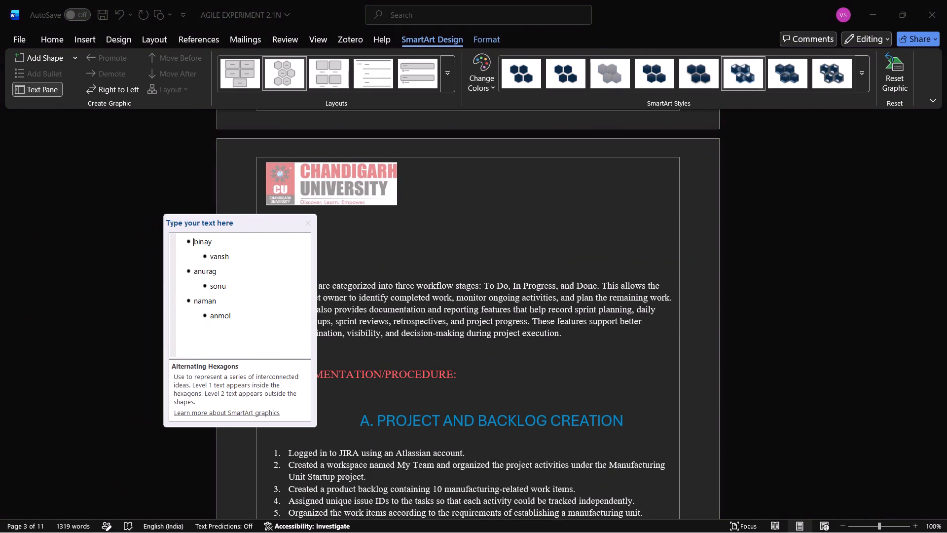
click(307, 225)
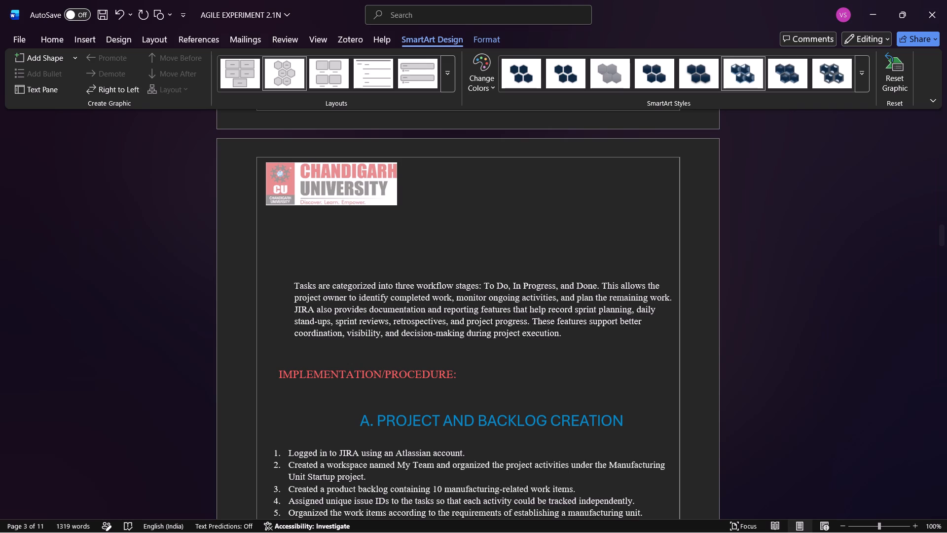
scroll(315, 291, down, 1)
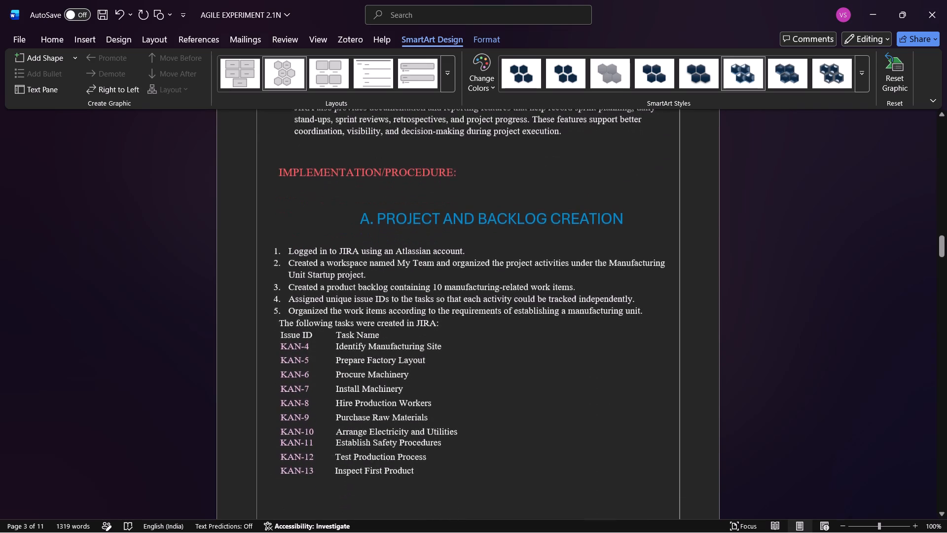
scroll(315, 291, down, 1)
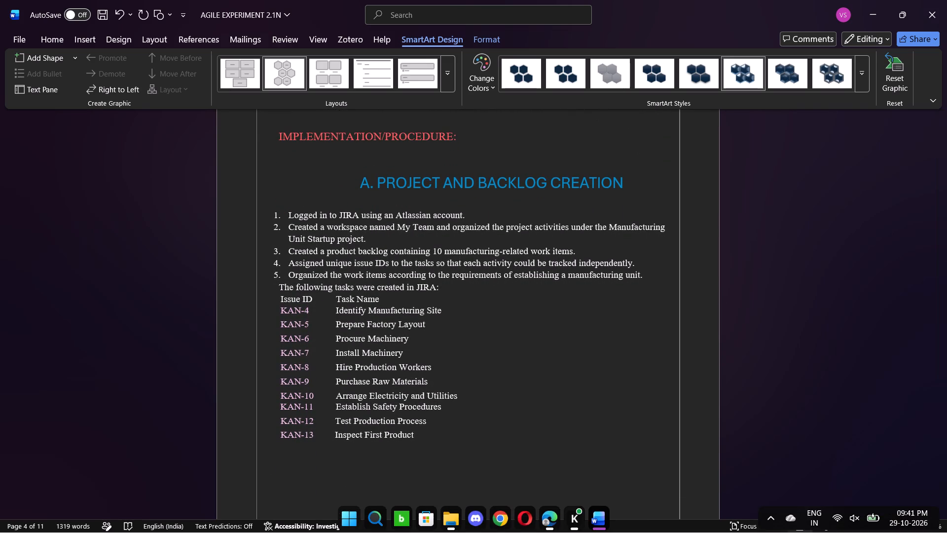